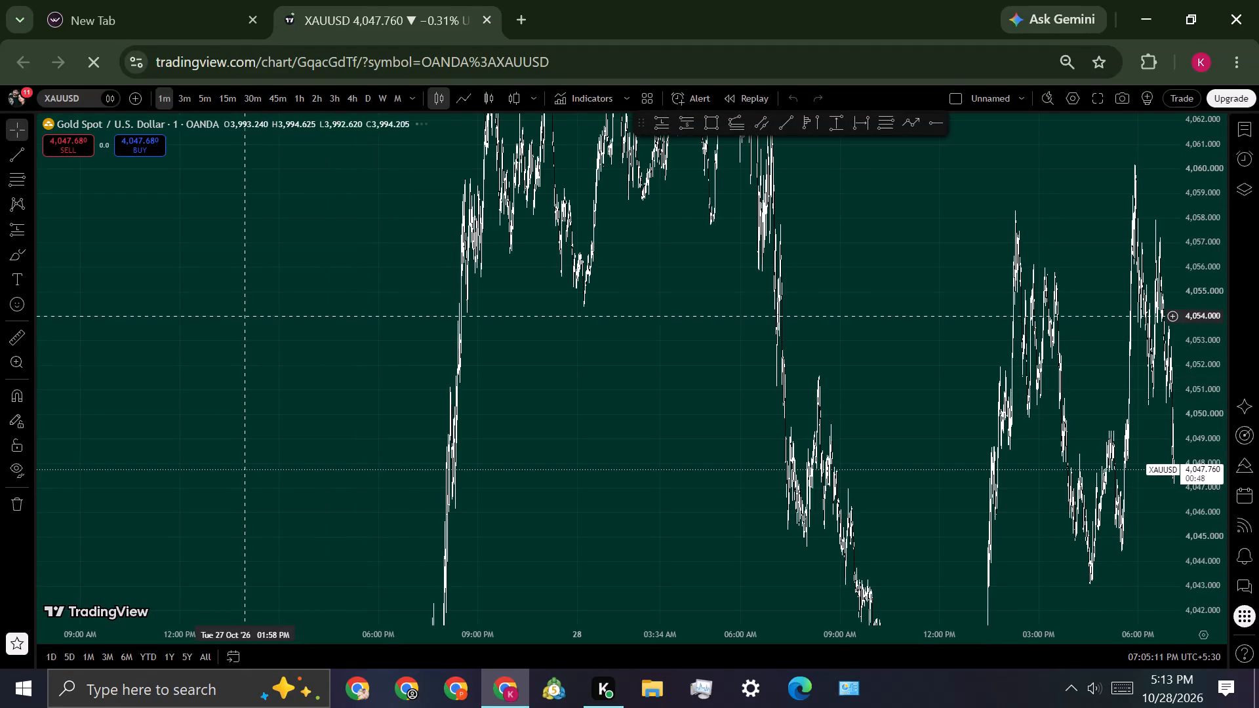
Delete the LIQUIDITY+ 15M FVG line at about 4,050.755, just above the current price on the one-minute chart.
scroll(744, 399, "up", 19)
left_click_drag(1140, 427, 1121, 425)
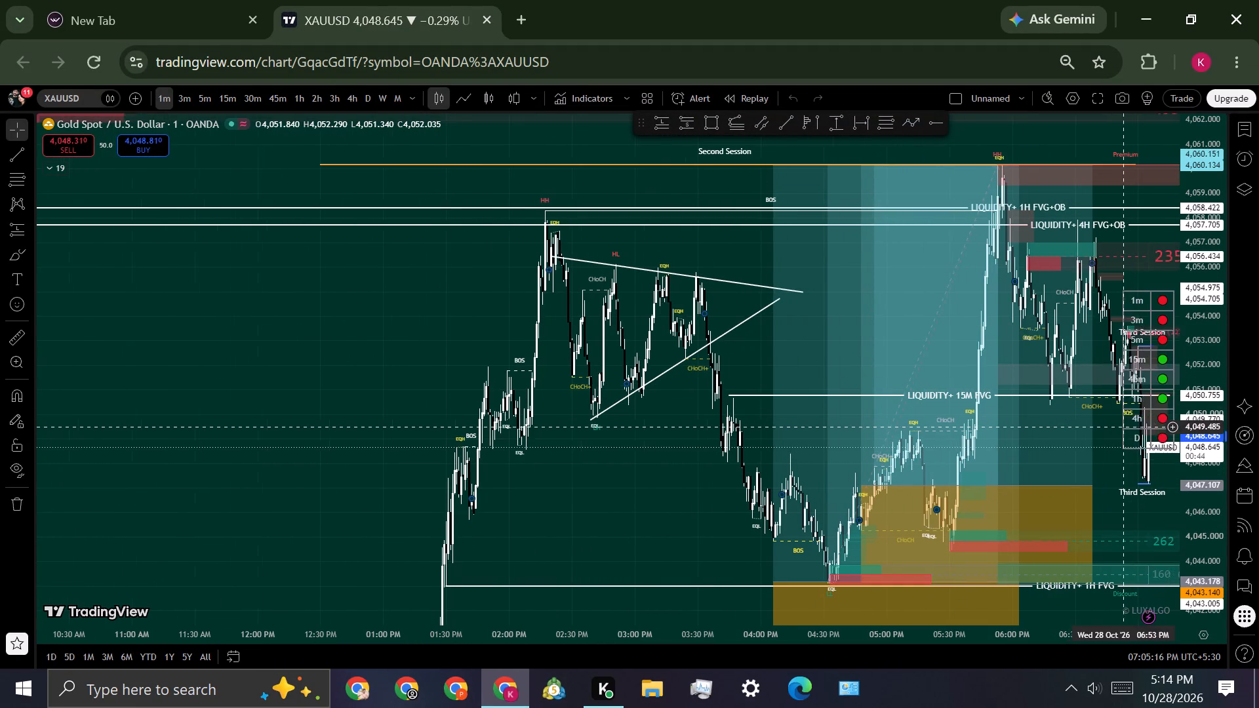
left_click_drag(1121, 425, 698, 368)
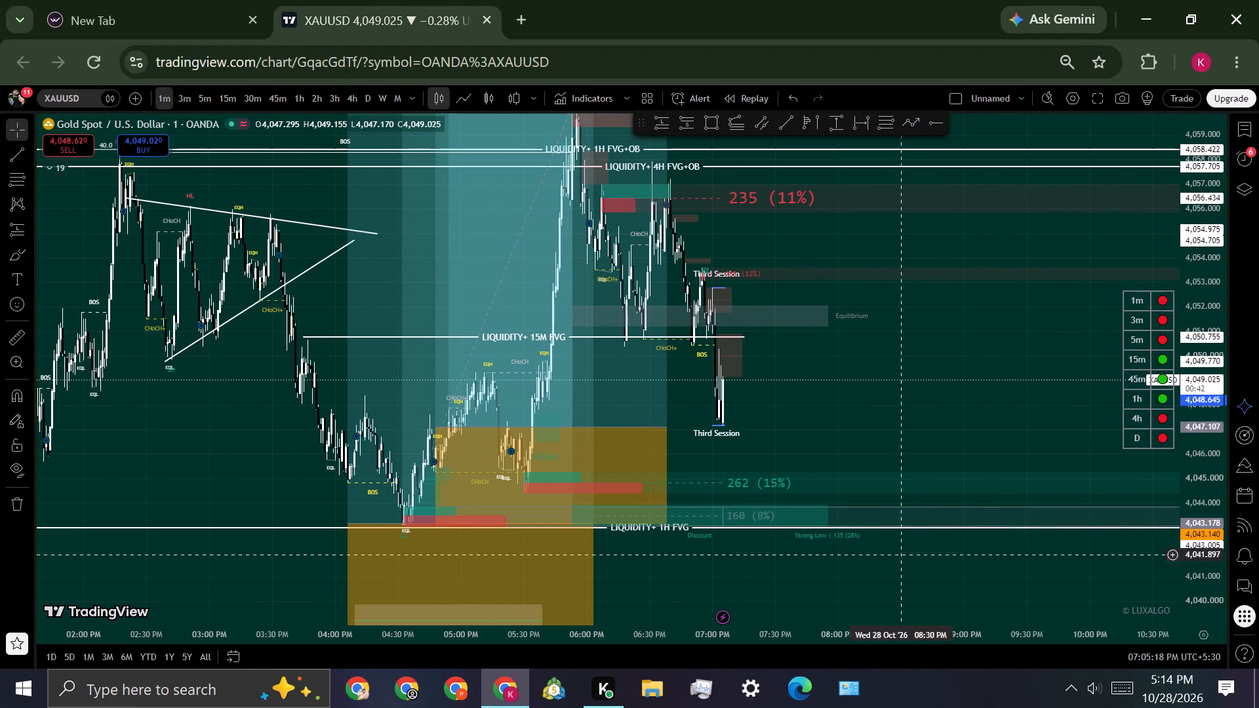
scroll(1197, 511, "down", 5)
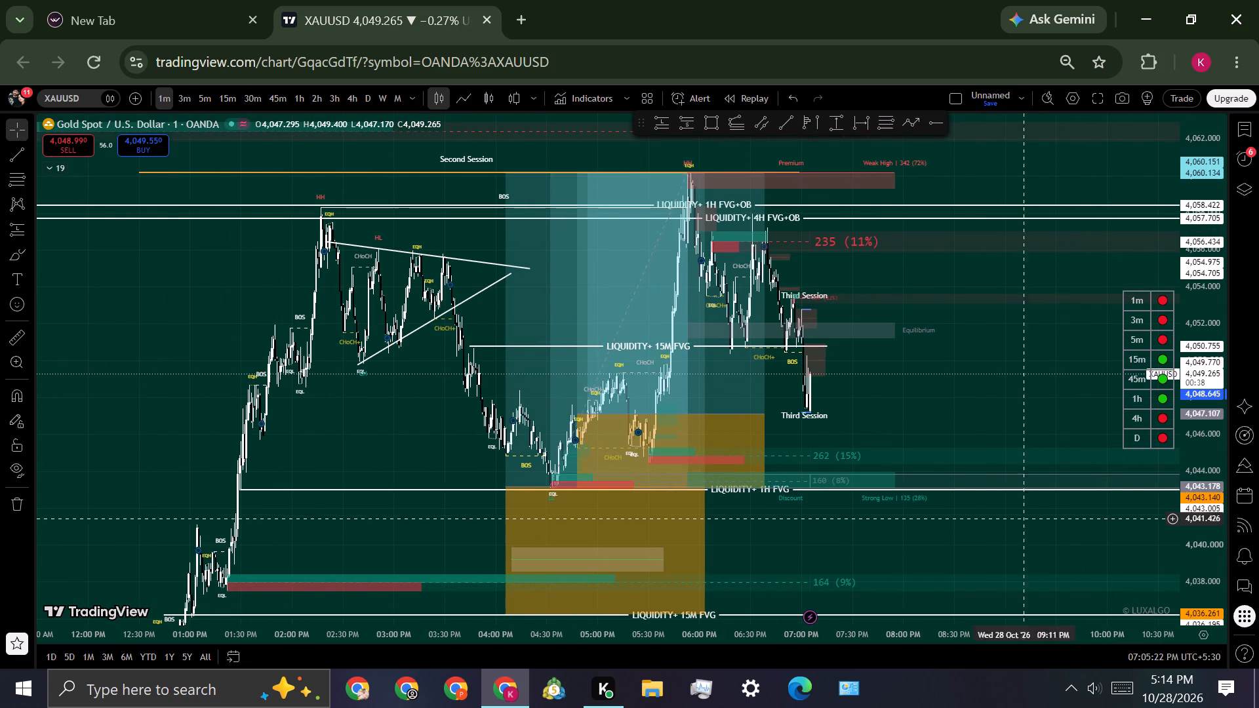
left_click(823, 347)
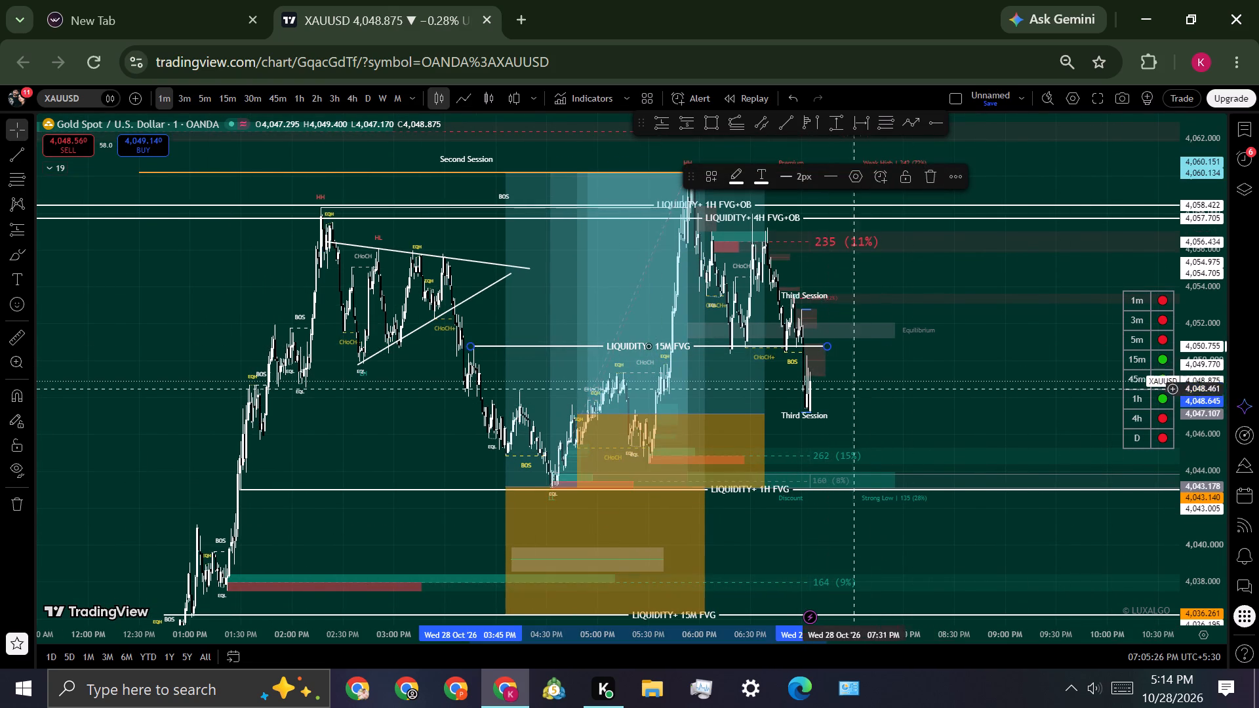
left_click(929, 173)
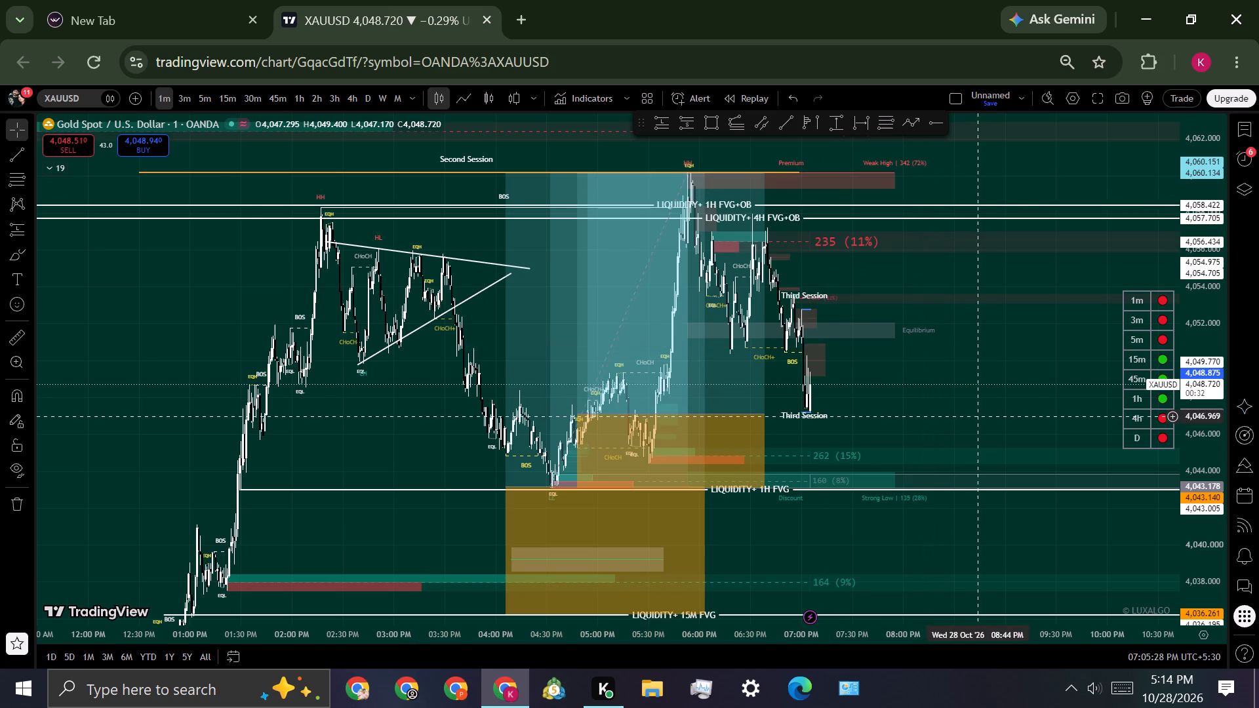
Shorten the upper long position box so its end time lines up with the end of the long position box beneath it.
scroll(947, 408, "up", 1)
left_click_drag(1034, 402, 885, 408)
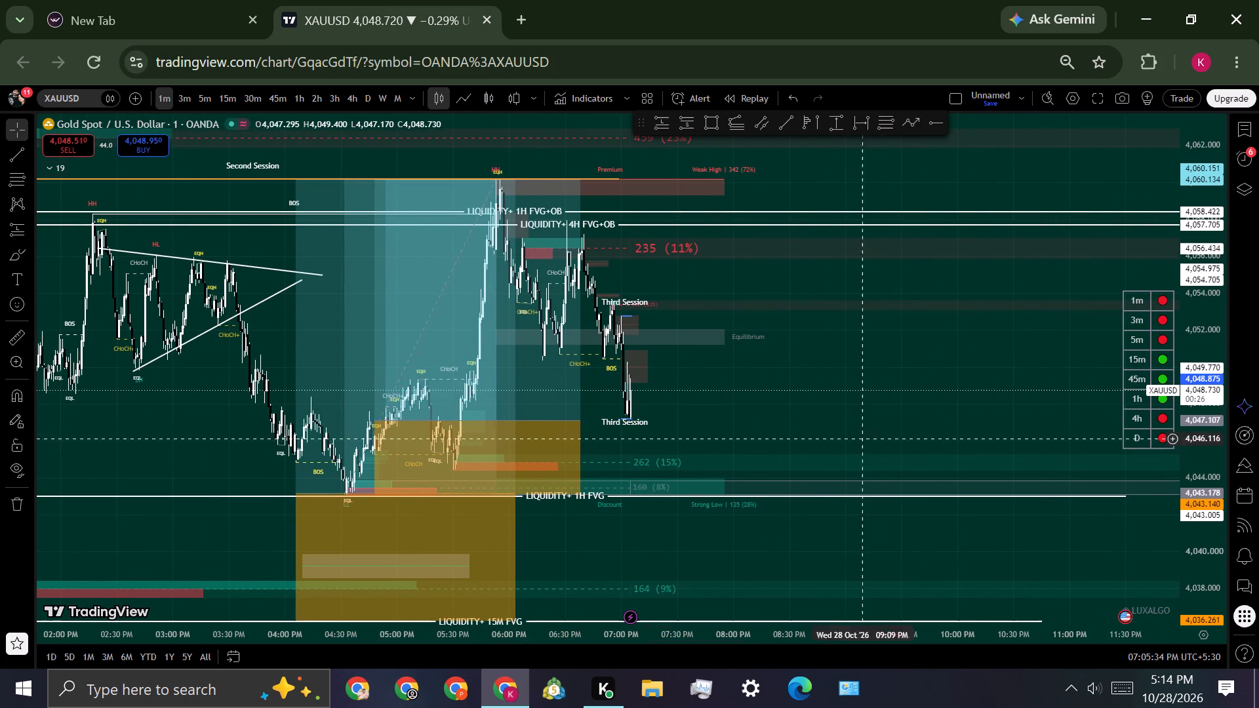
scroll(1203, 401, "down", 5)
scroll(932, 395, "down", 2)
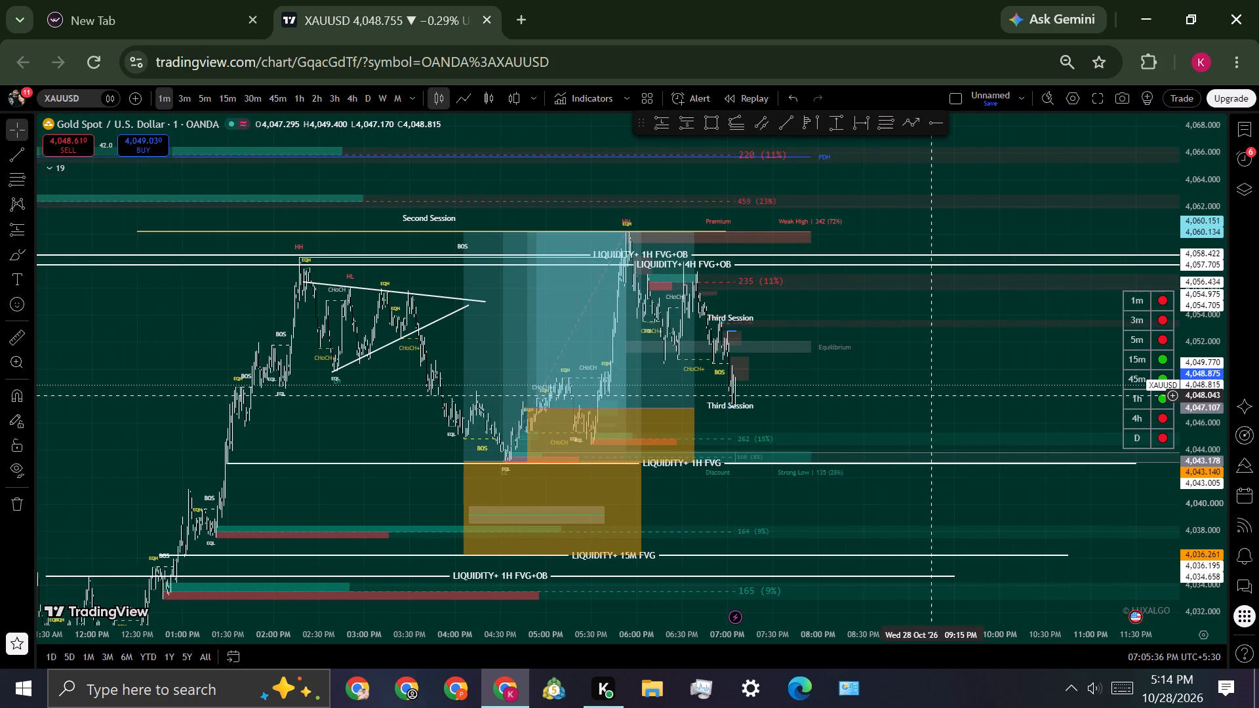
left_click_drag(931, 395, 1004, 412)
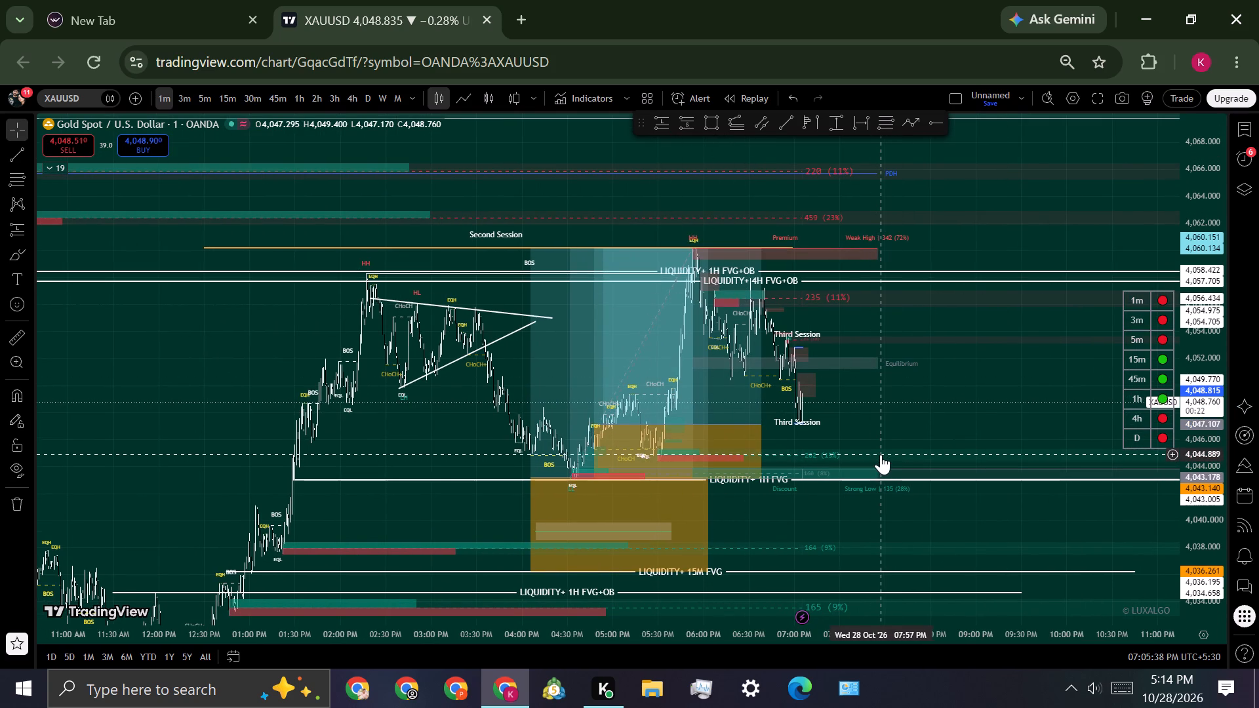
scroll(881, 454, "up", 1)
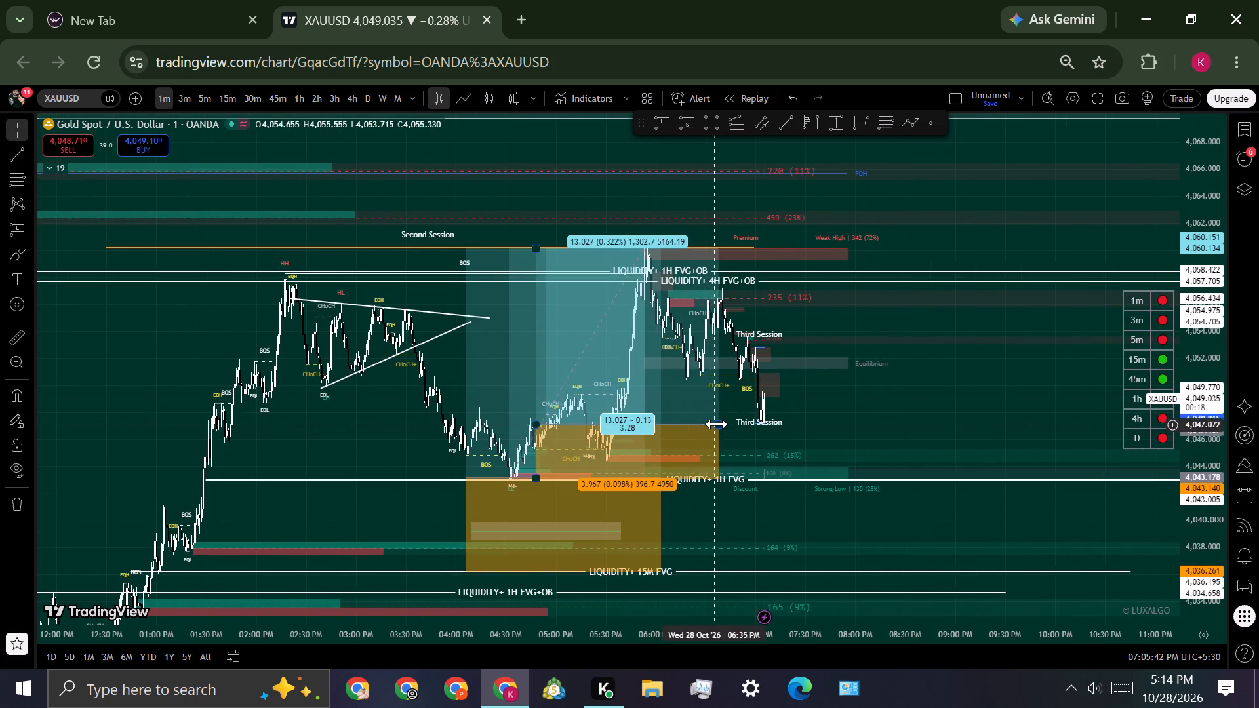
left_click_drag(718, 423, 659, 420)
left_click(856, 420)
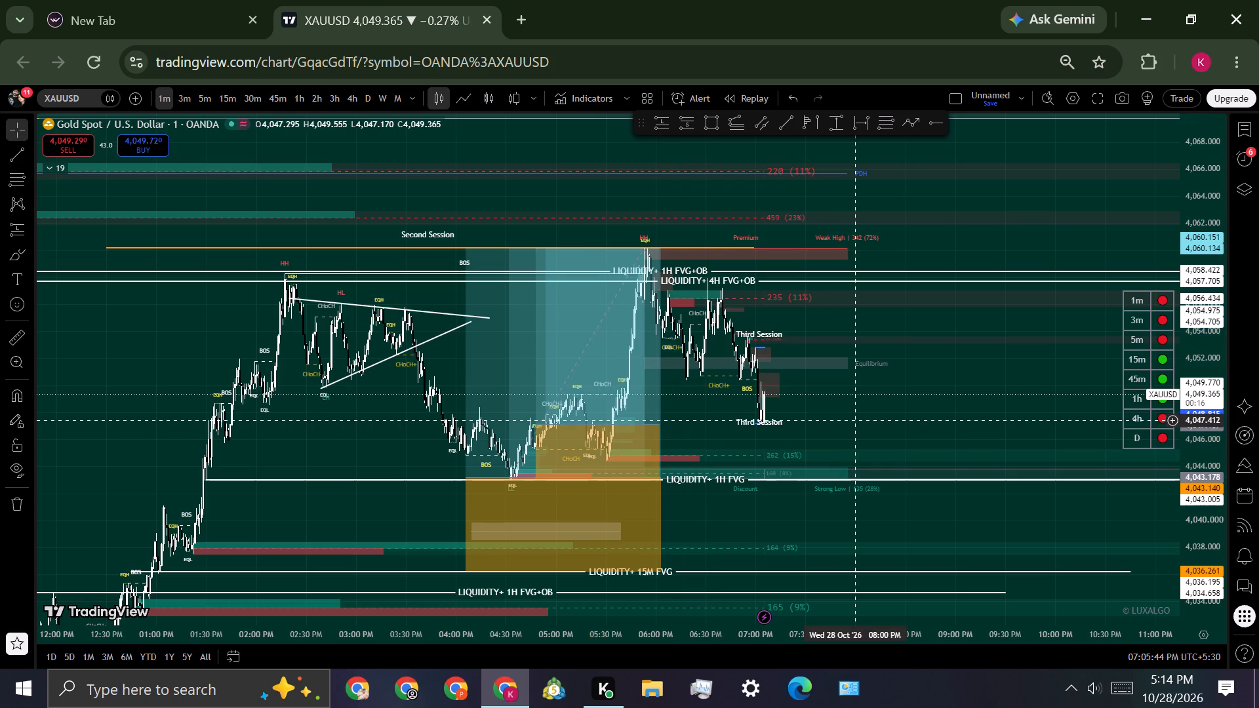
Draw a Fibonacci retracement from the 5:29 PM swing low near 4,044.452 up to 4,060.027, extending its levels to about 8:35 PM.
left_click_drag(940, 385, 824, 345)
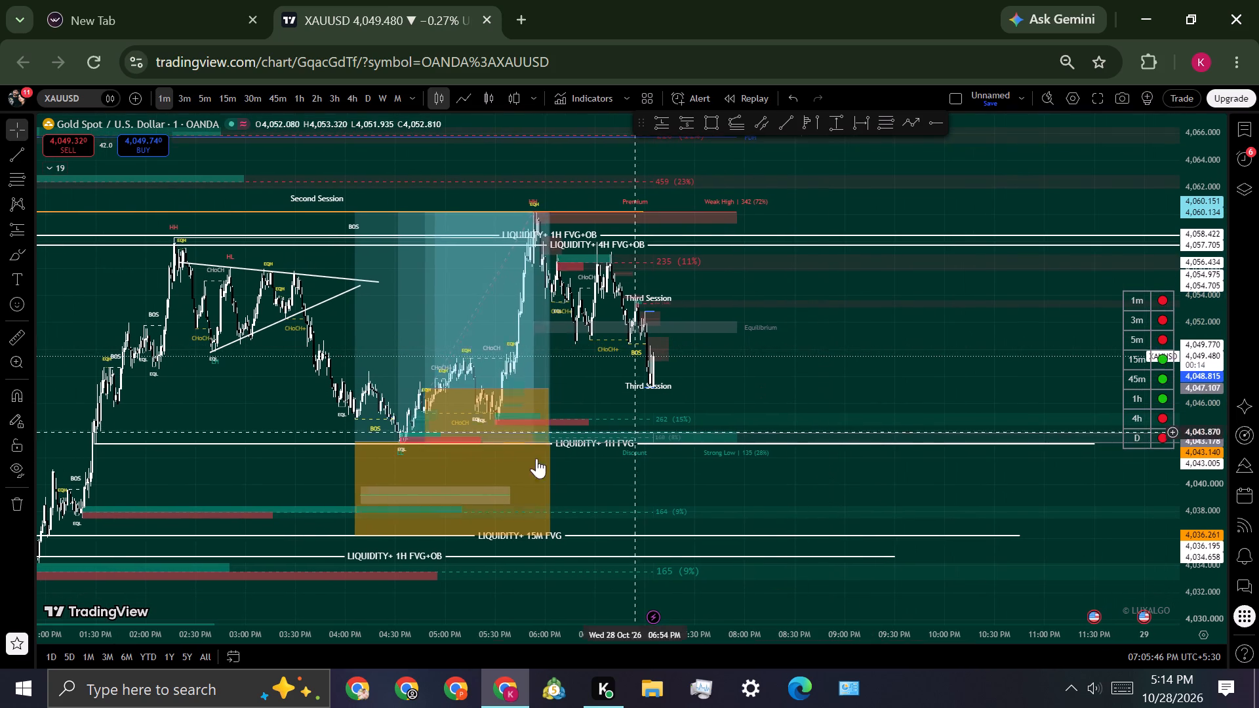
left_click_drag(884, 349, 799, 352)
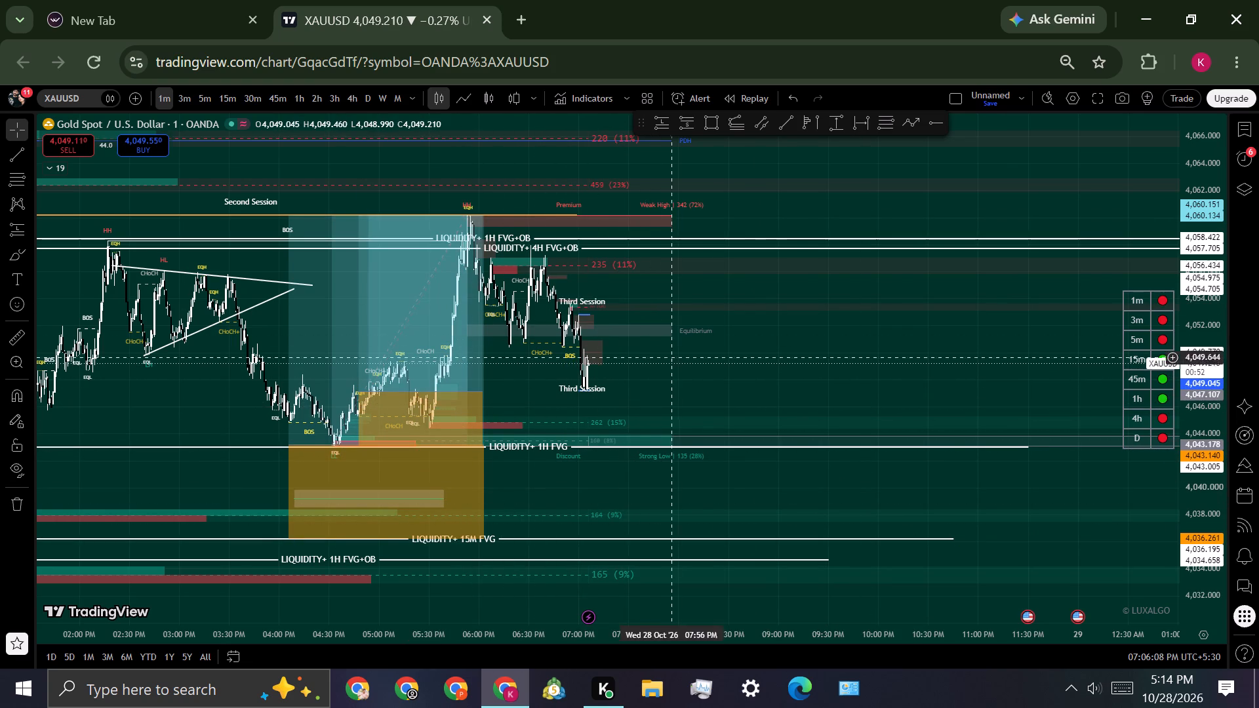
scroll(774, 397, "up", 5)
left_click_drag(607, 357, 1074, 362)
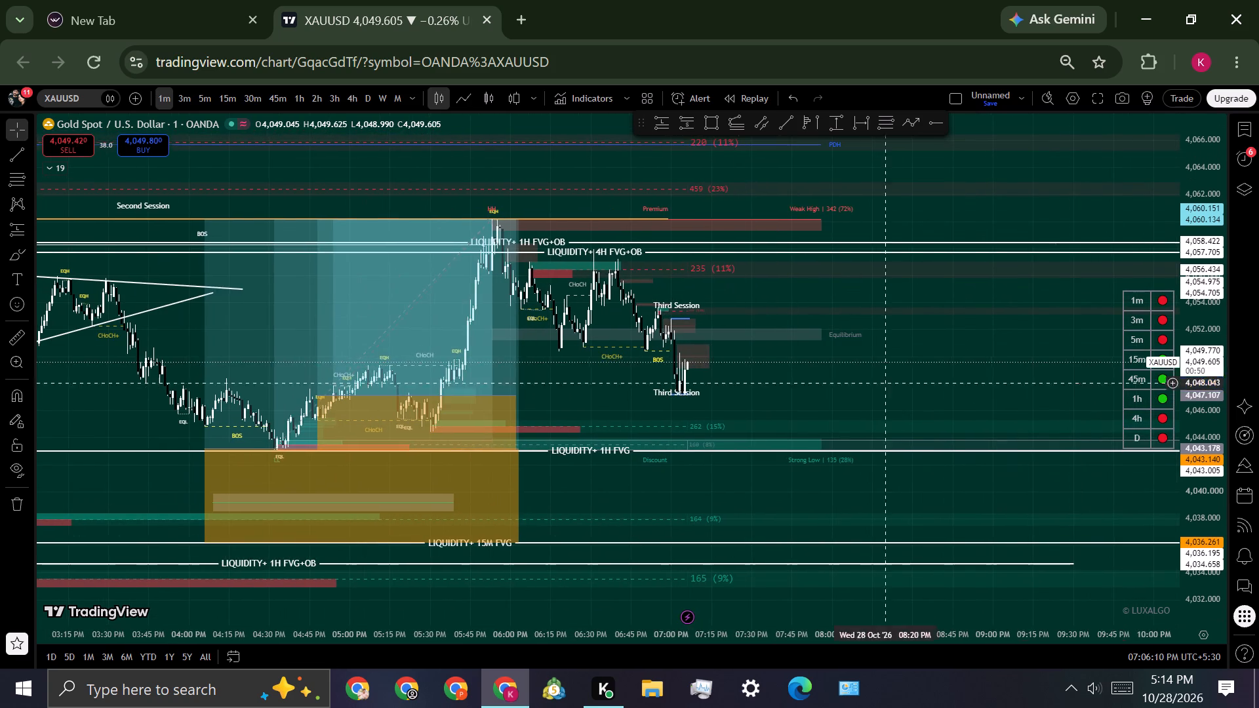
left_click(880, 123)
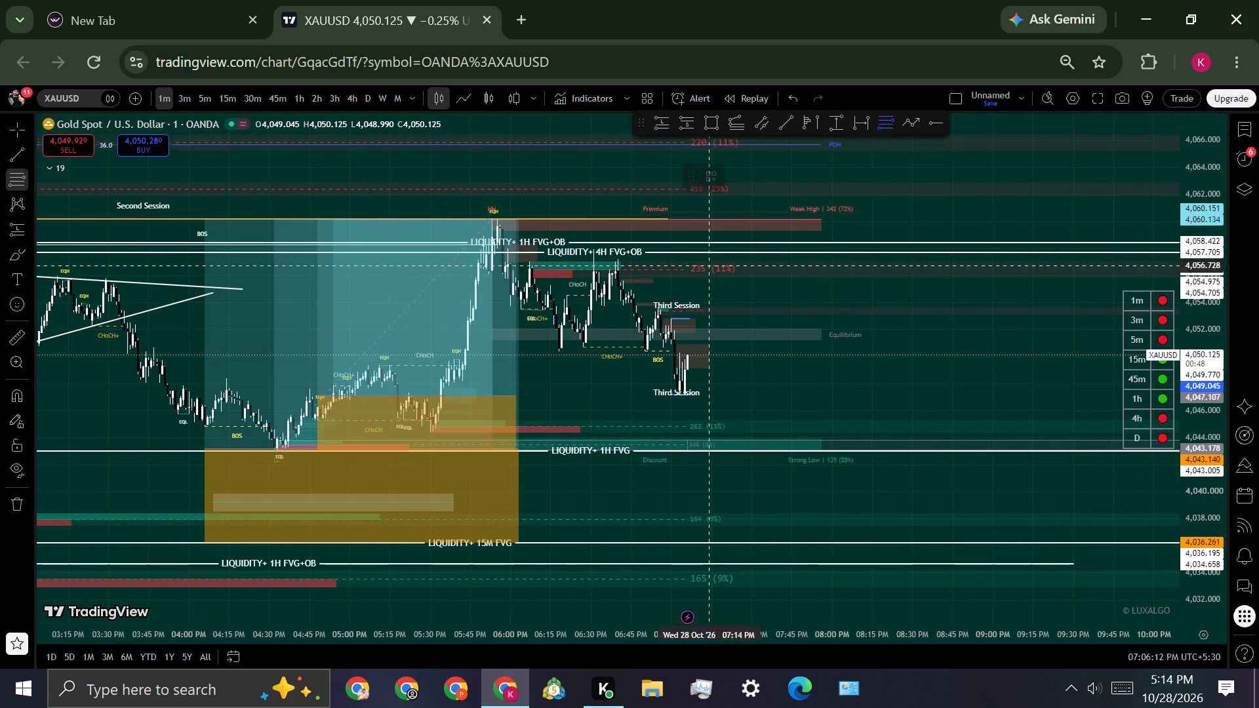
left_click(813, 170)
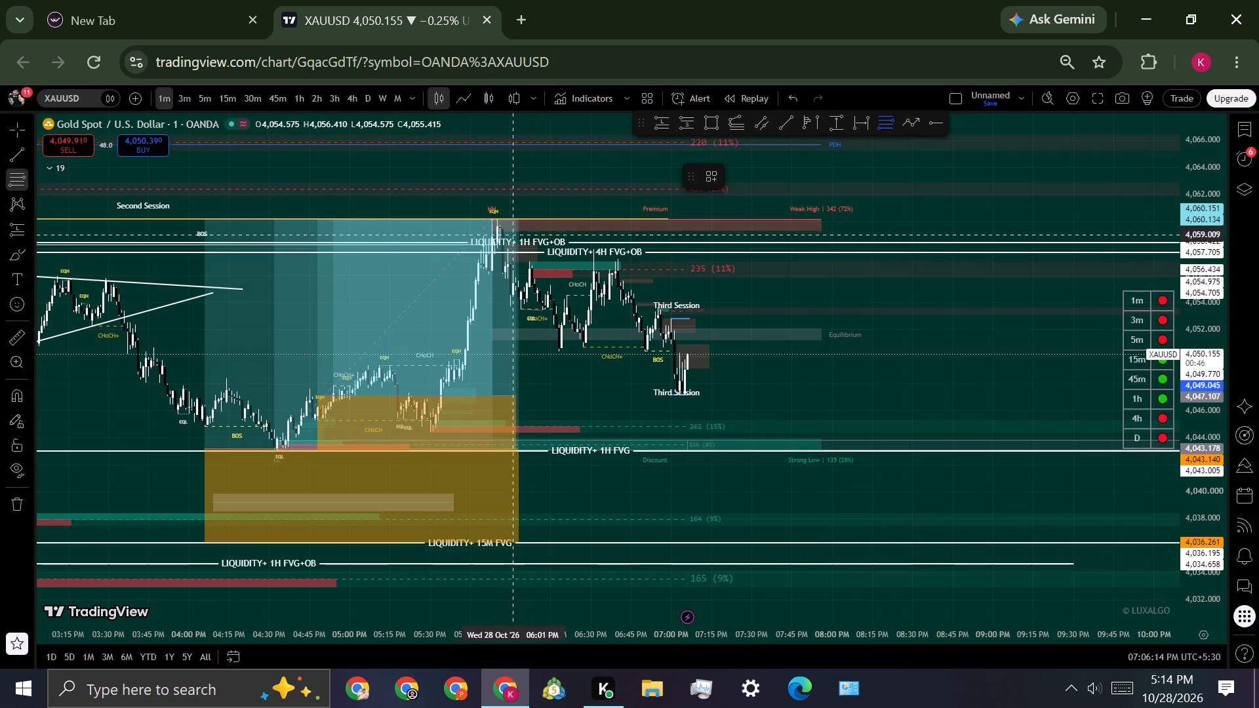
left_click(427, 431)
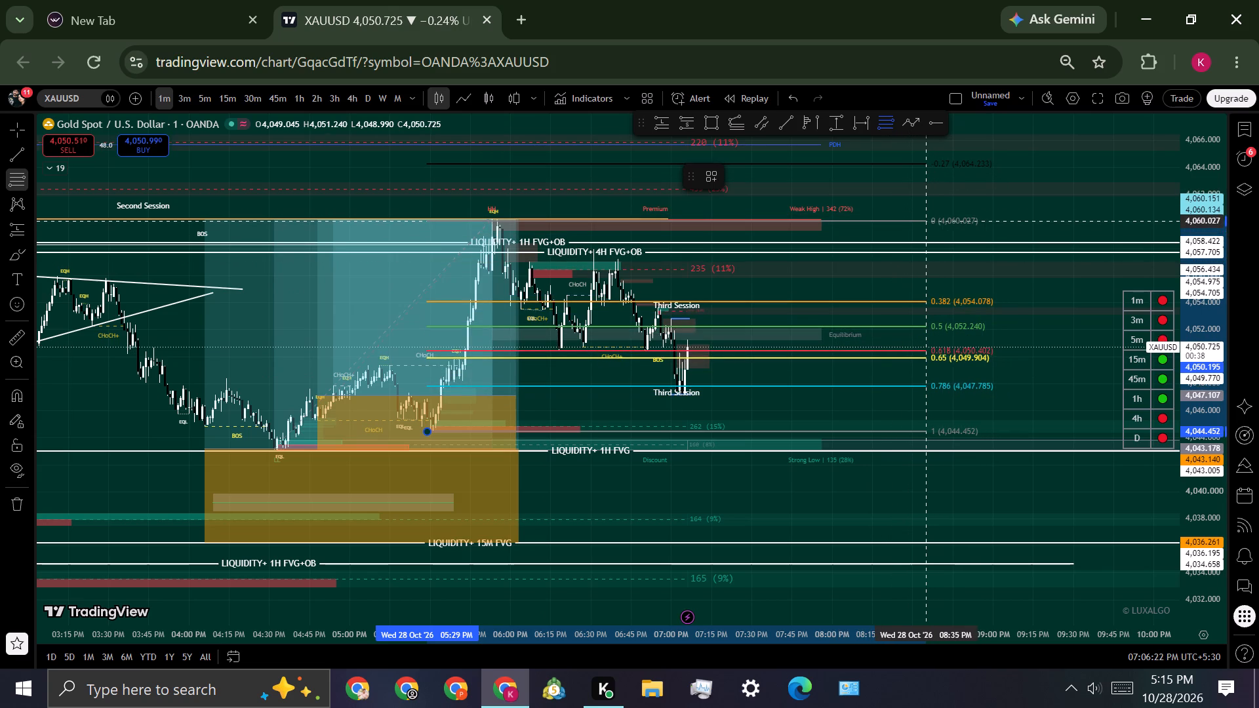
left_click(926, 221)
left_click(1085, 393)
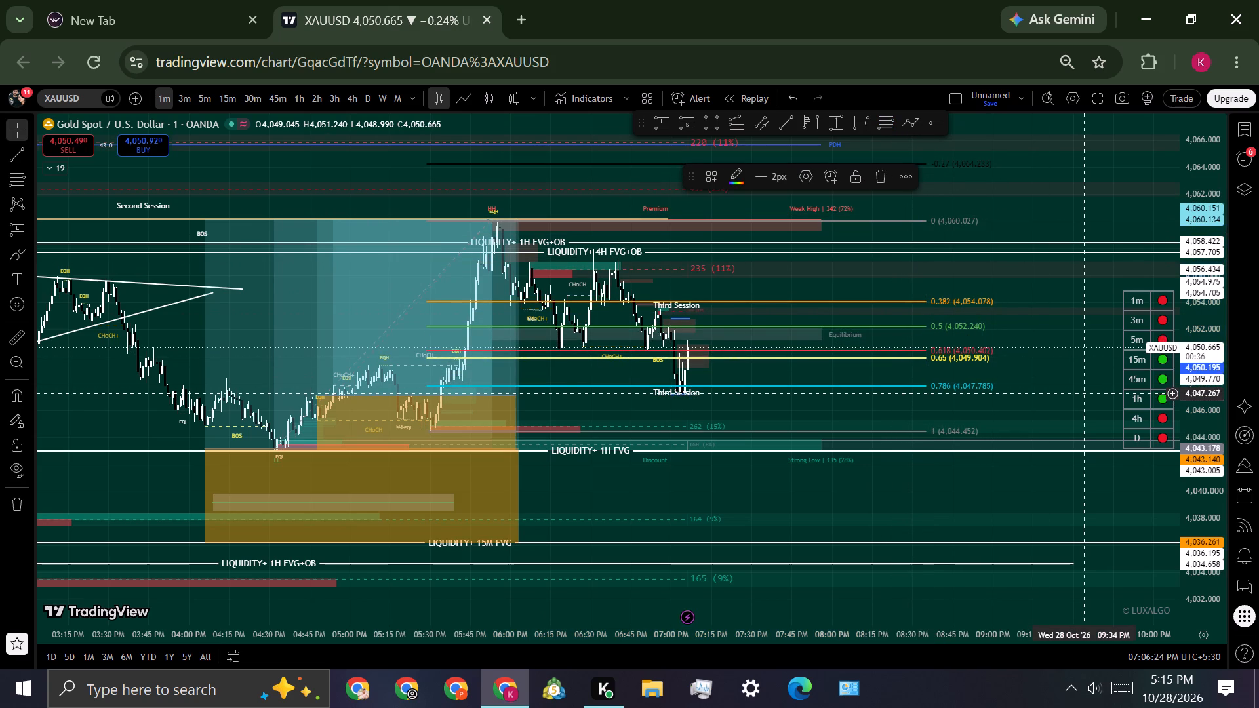
Examine recent price action against the Fibonacci levels on the one-minute chart and on the 3m timeframe.
left_click_drag(1201, 448, 1167, 297)
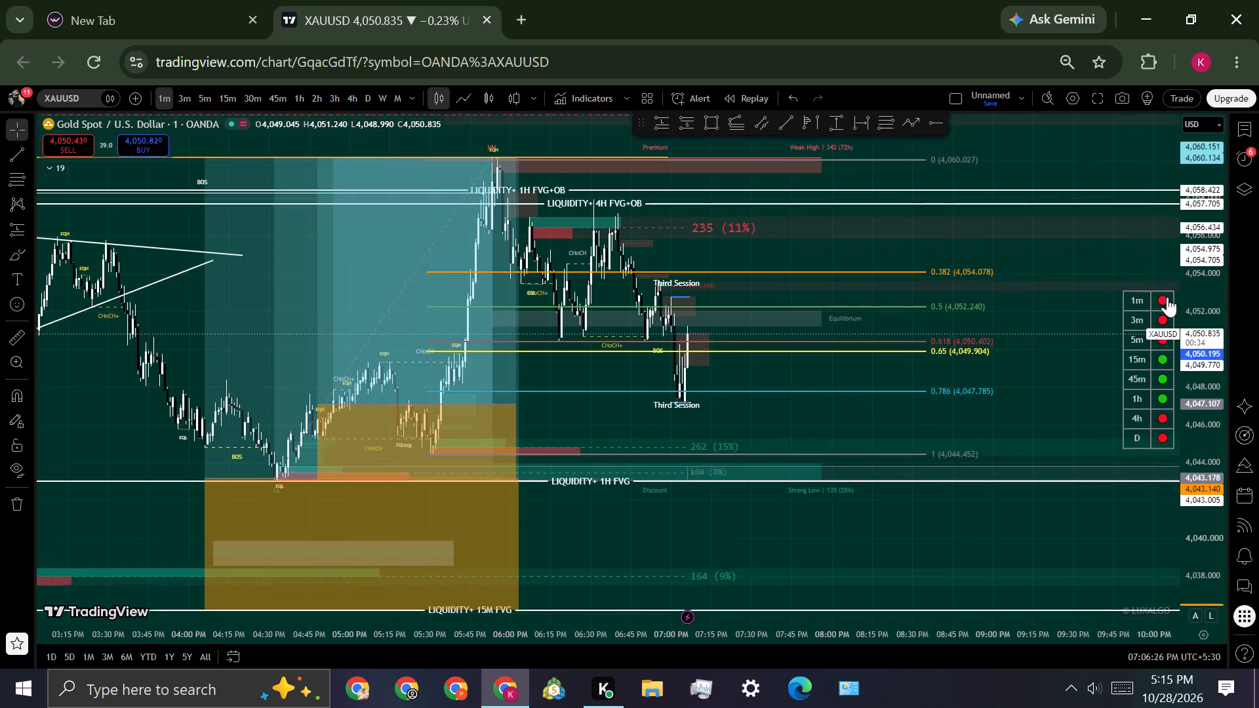
left_click_drag(1167, 297, 1156, 205)
scroll(1069, 361, "up", 3)
left_click_drag(1012, 240, 1090, 400)
scroll(1090, 400, "down", 1)
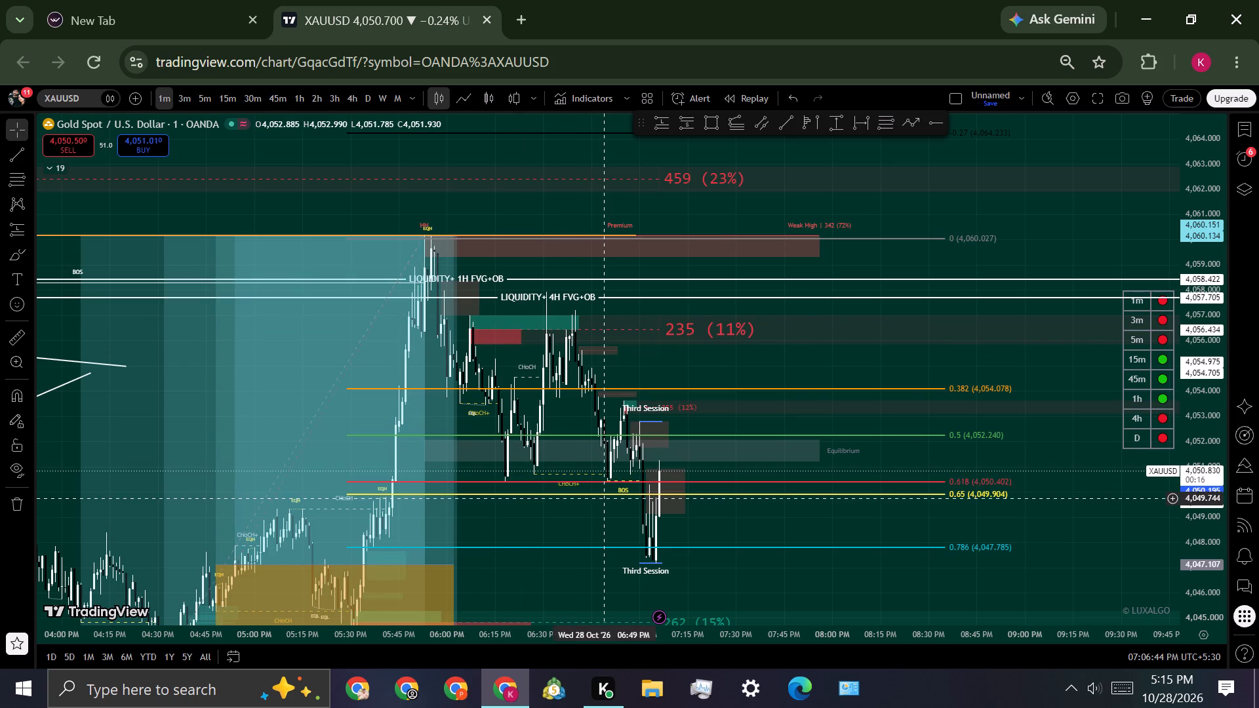
scroll(1199, 524, "down", 2)
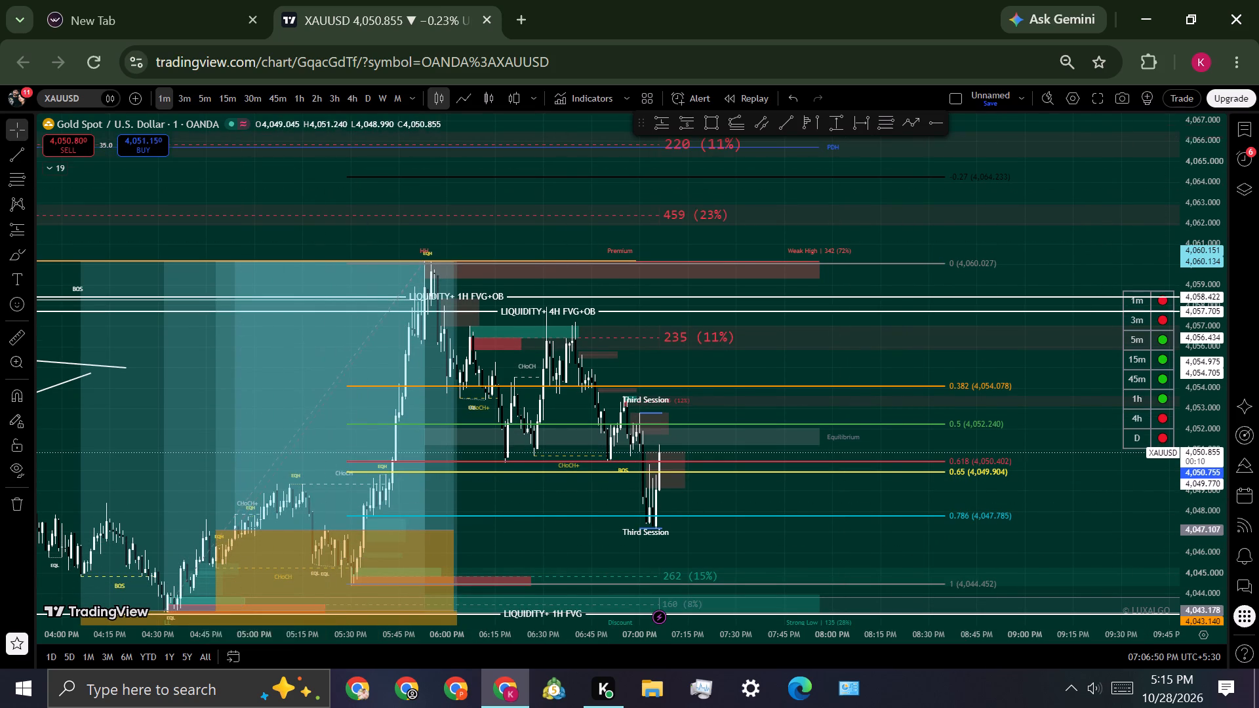
left_click(193, 99)
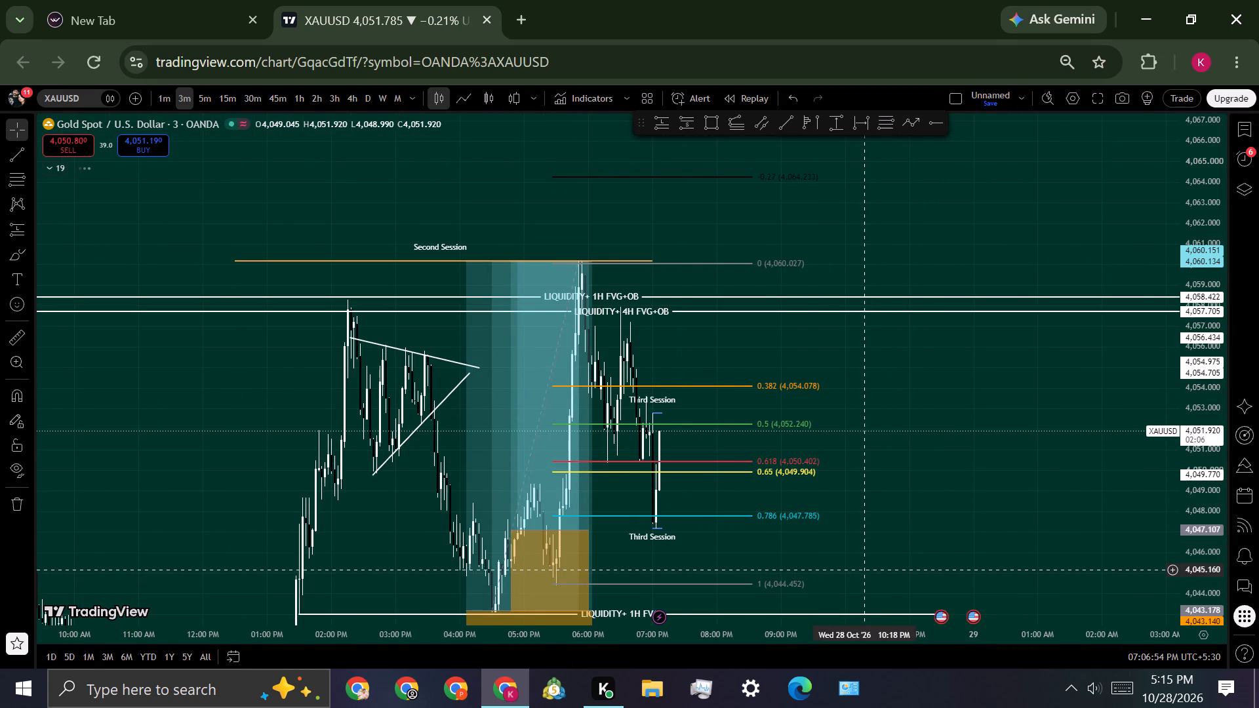
scroll(1220, 482, "down", 3)
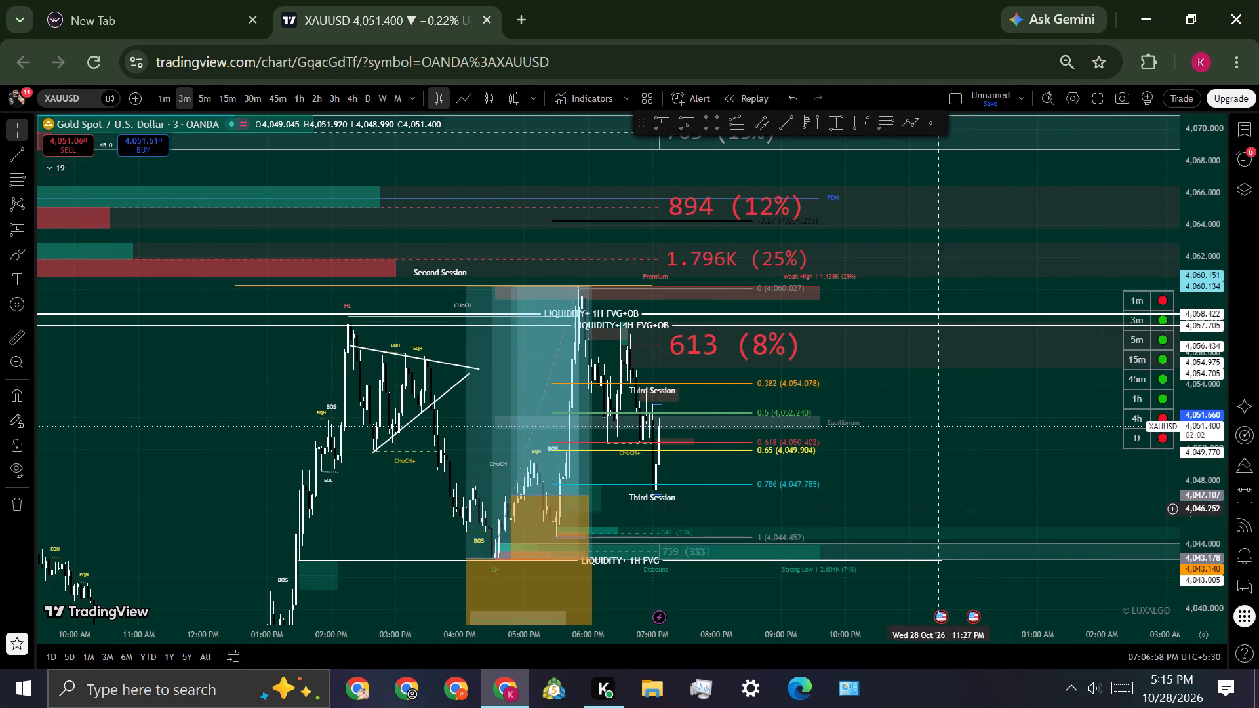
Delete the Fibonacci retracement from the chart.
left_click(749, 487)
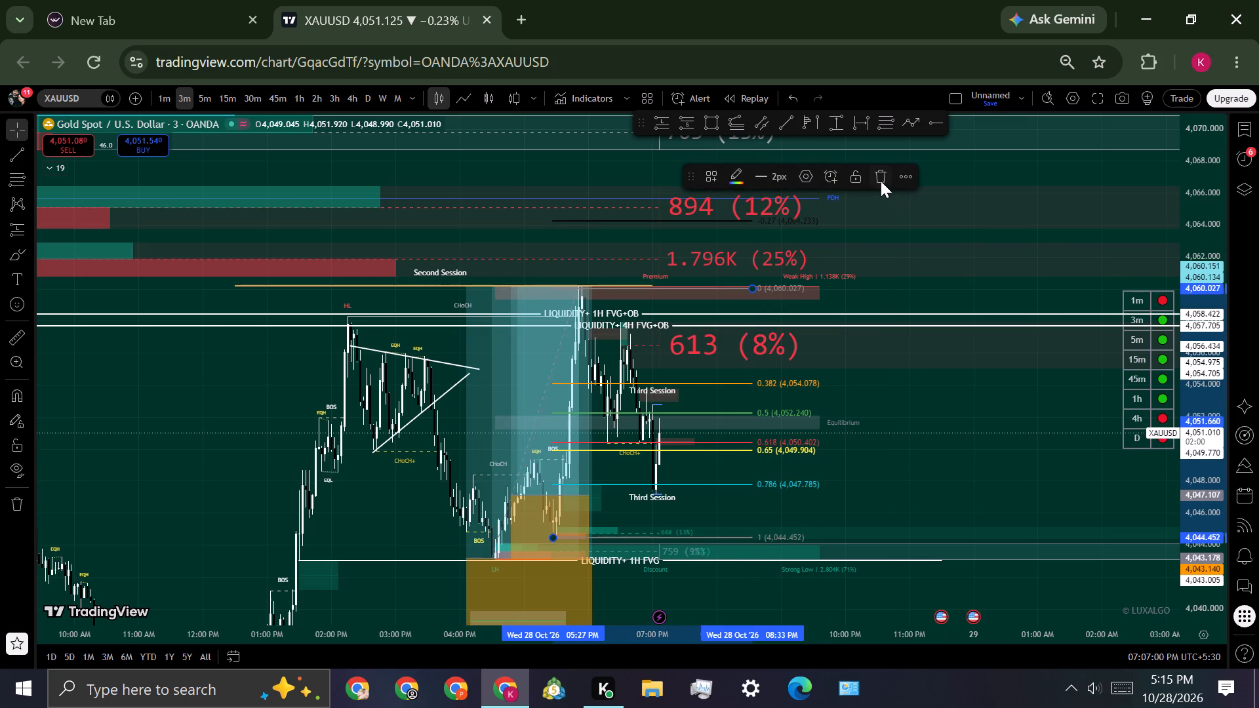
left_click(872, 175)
Examine the three-minute chart's session highs and lows, liquidity lines and order blocks around the current price.
scroll(871, 495, "up", 1)
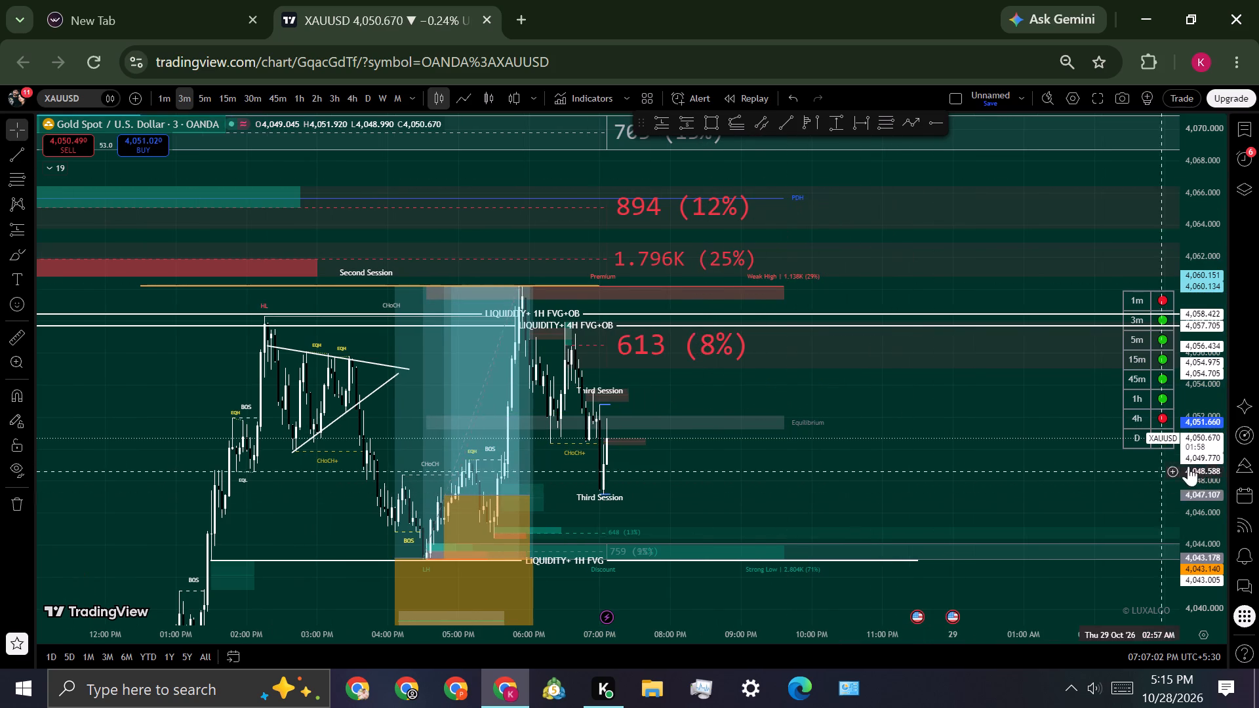
scroll(1216, 465, "down", 7)
scroll(1039, 461, "down", 4)
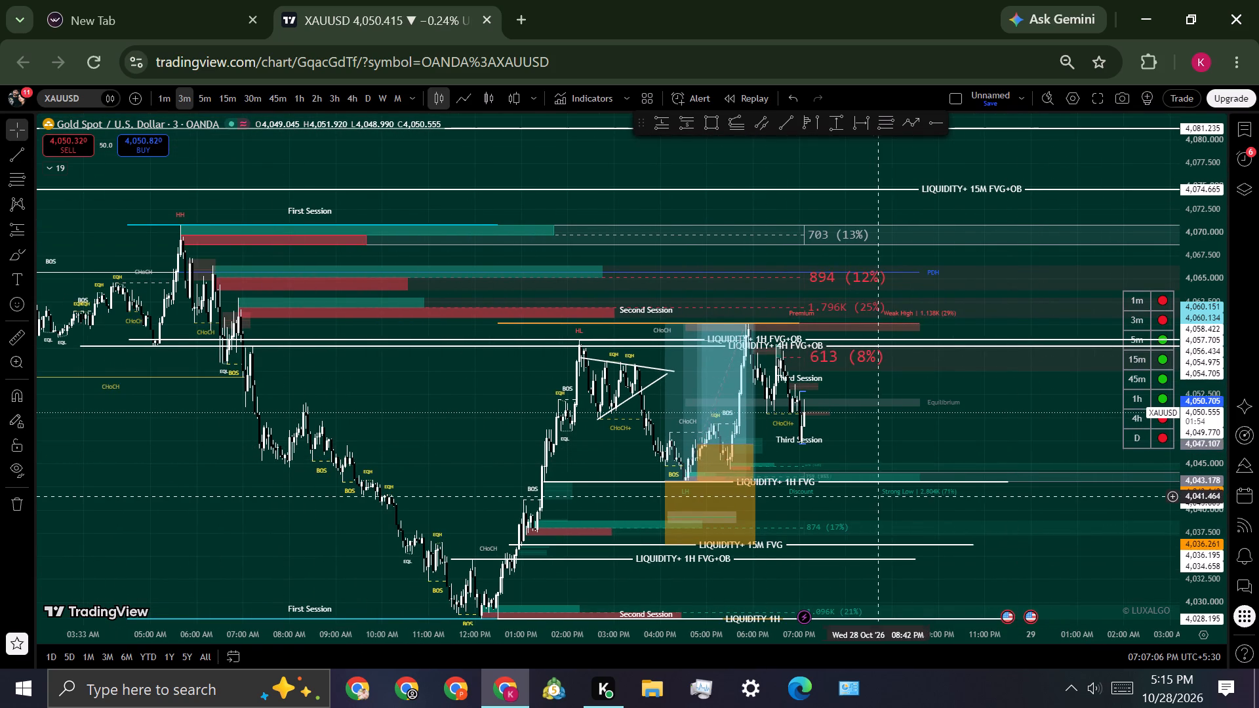
scroll(976, 505, "up", 4)
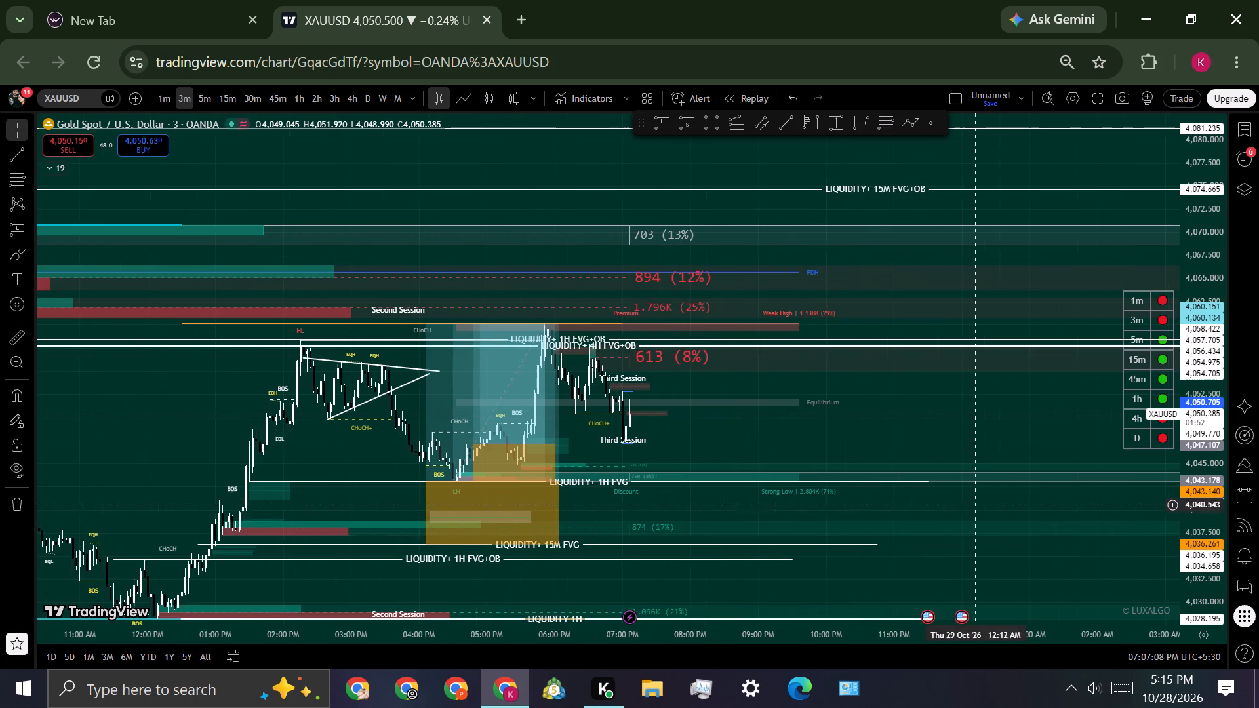
scroll(1192, 479, "up", 1)
scroll(989, 460, "down", 2)
left_click_drag(917, 451, 918, 447)
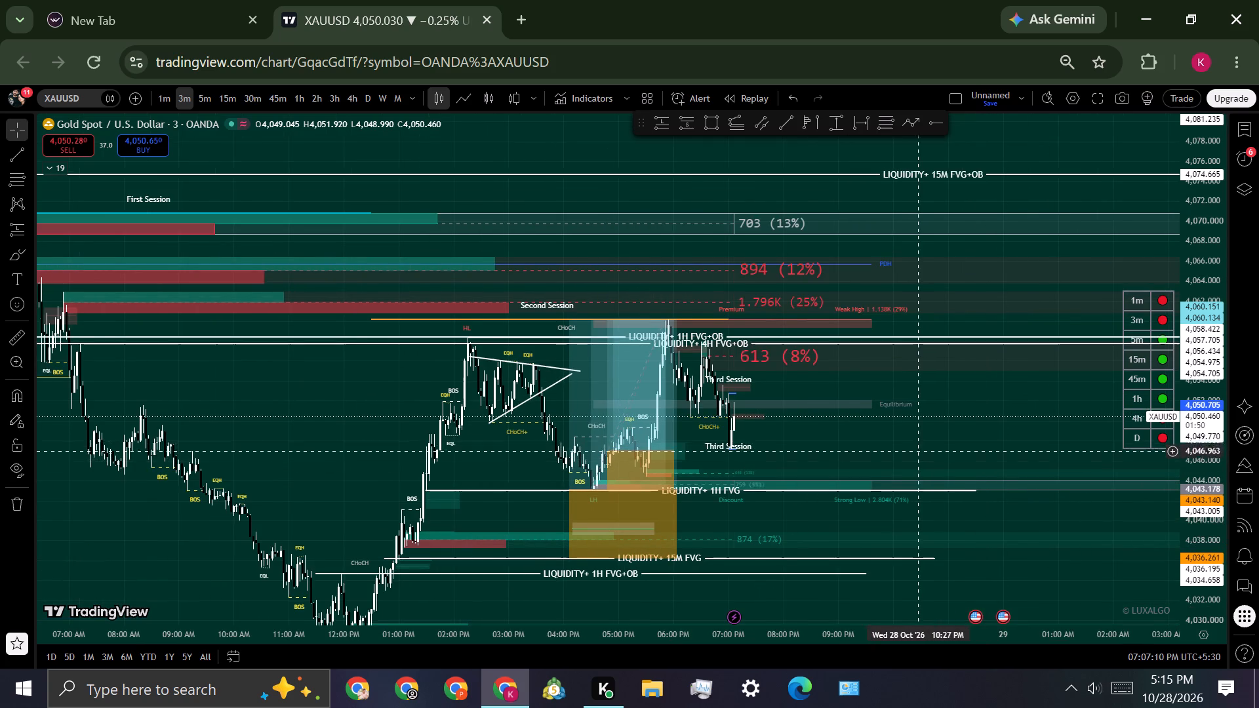
left_click_drag(918, 447, 905, 361)
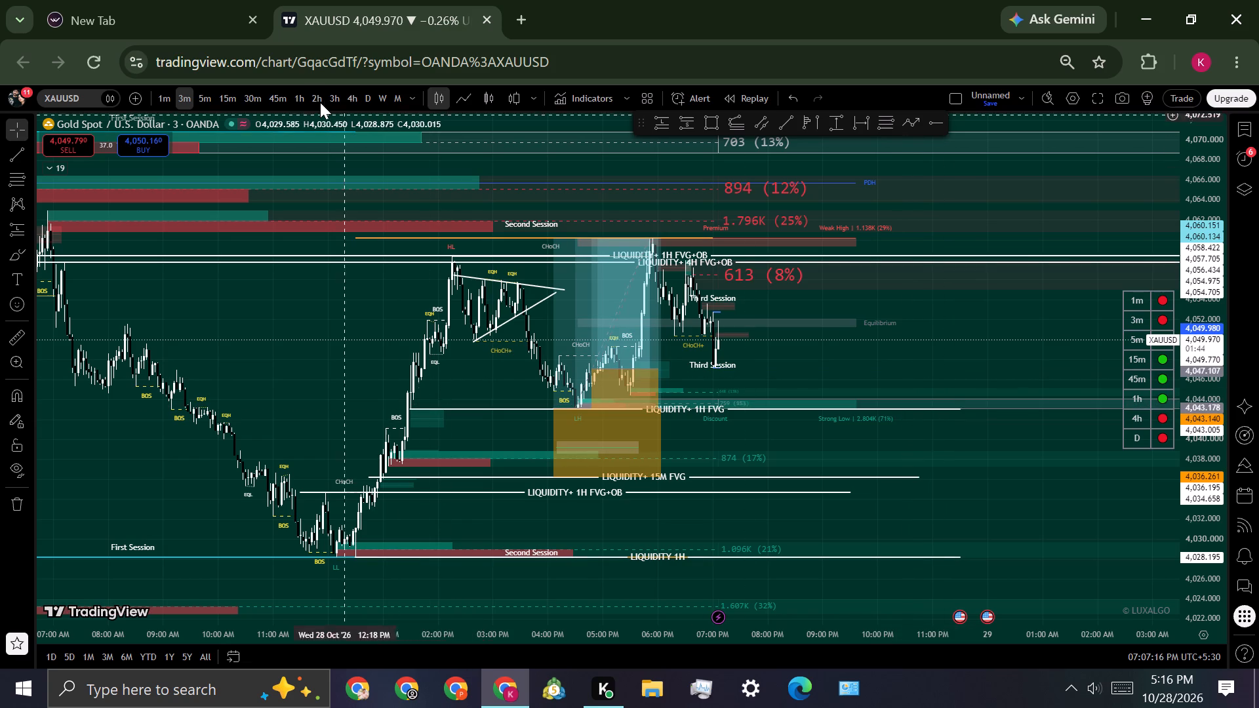
Switch to the 4h timeframe and examine the October price structure, liquidity lines and supply zones above the current price.
left_click(353, 110)
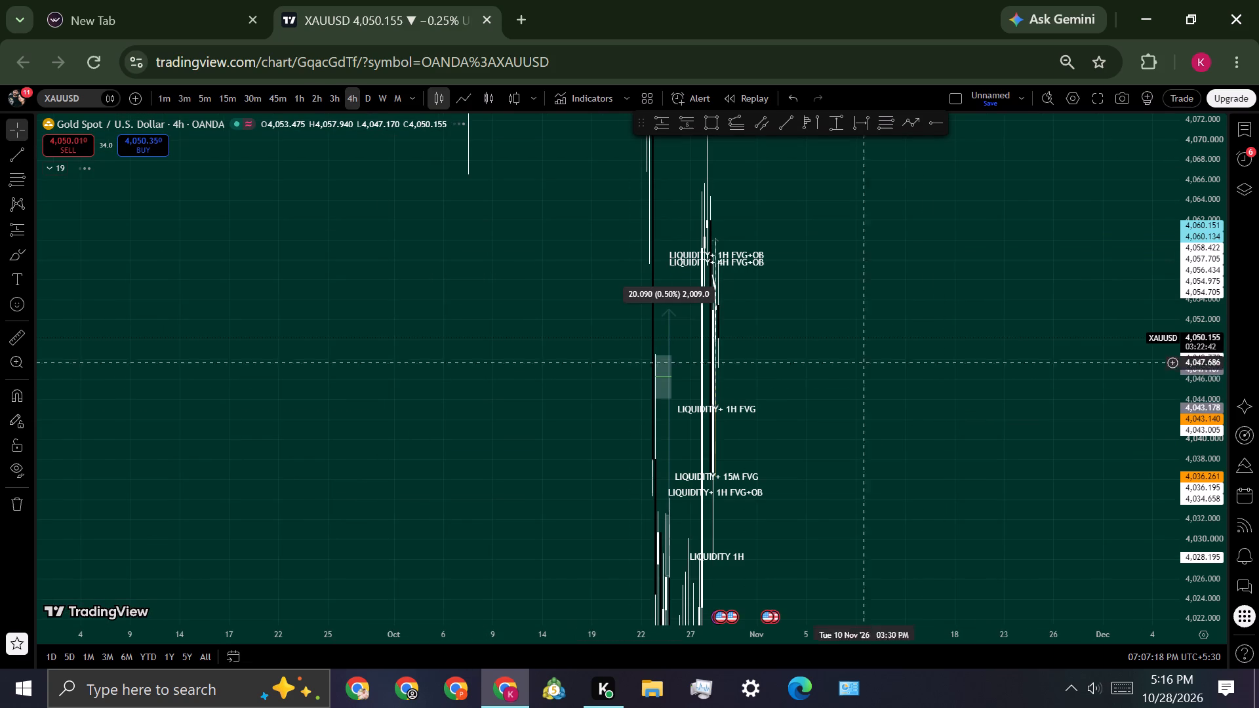
scroll(1208, 316, "down", 19)
scroll(992, 400, "up", 6)
left_click_drag(839, 318, 1057, 463)
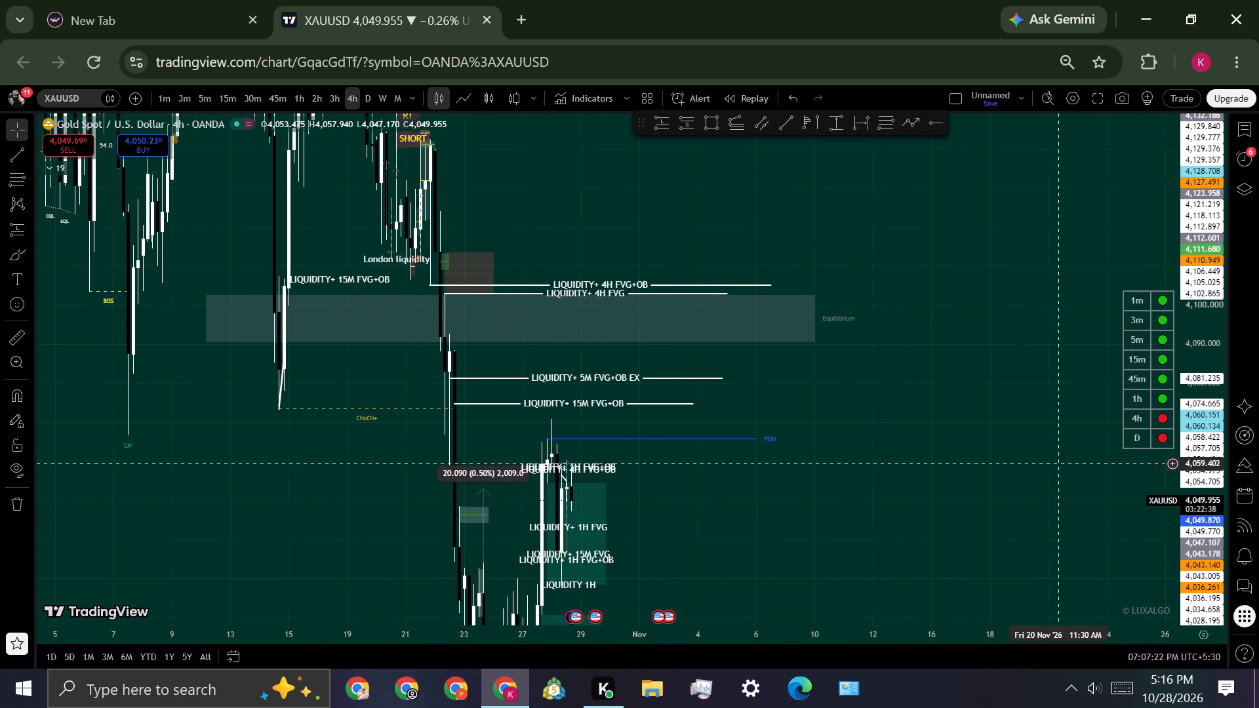
scroll(1057, 463, "up", 5)
scroll(1201, 411, "down", 6)
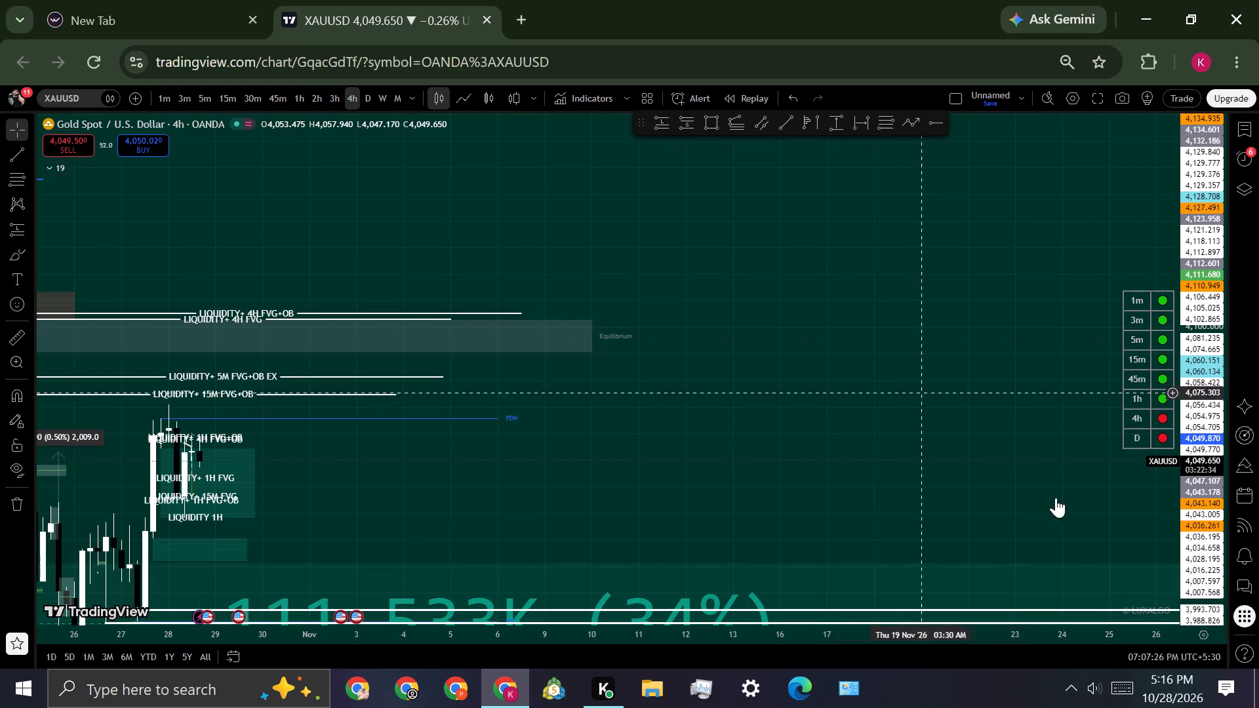
scroll(1206, 479, "down", 7)
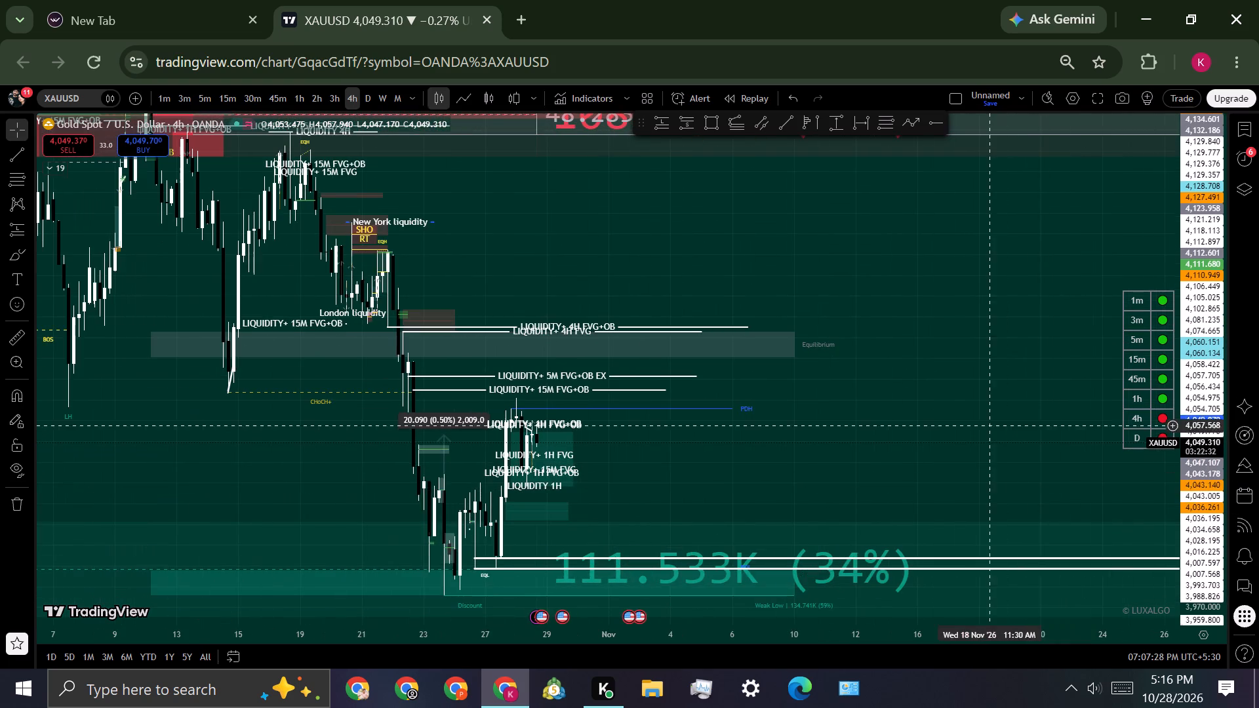
left_click_drag(989, 419, 1110, 518)
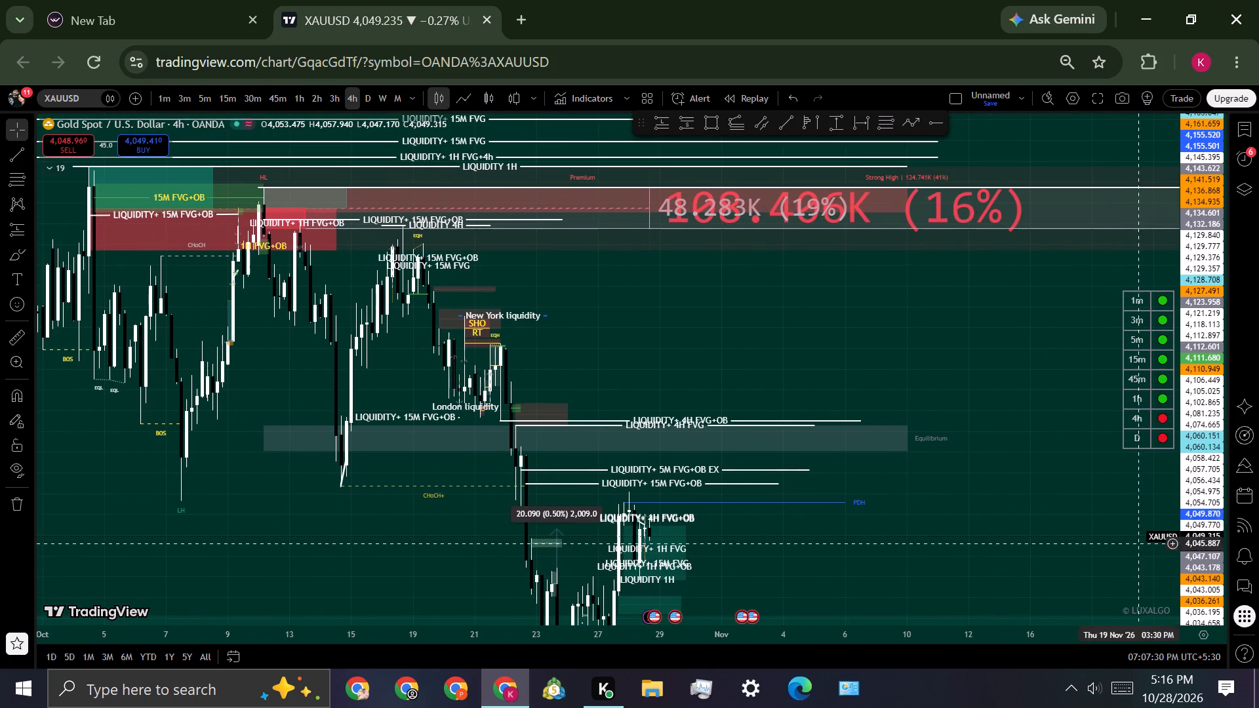
scroll(1186, 444, "up", 6)
scroll(736, 422, "up", 5)
left_click_drag(547, 357, 825, 394)
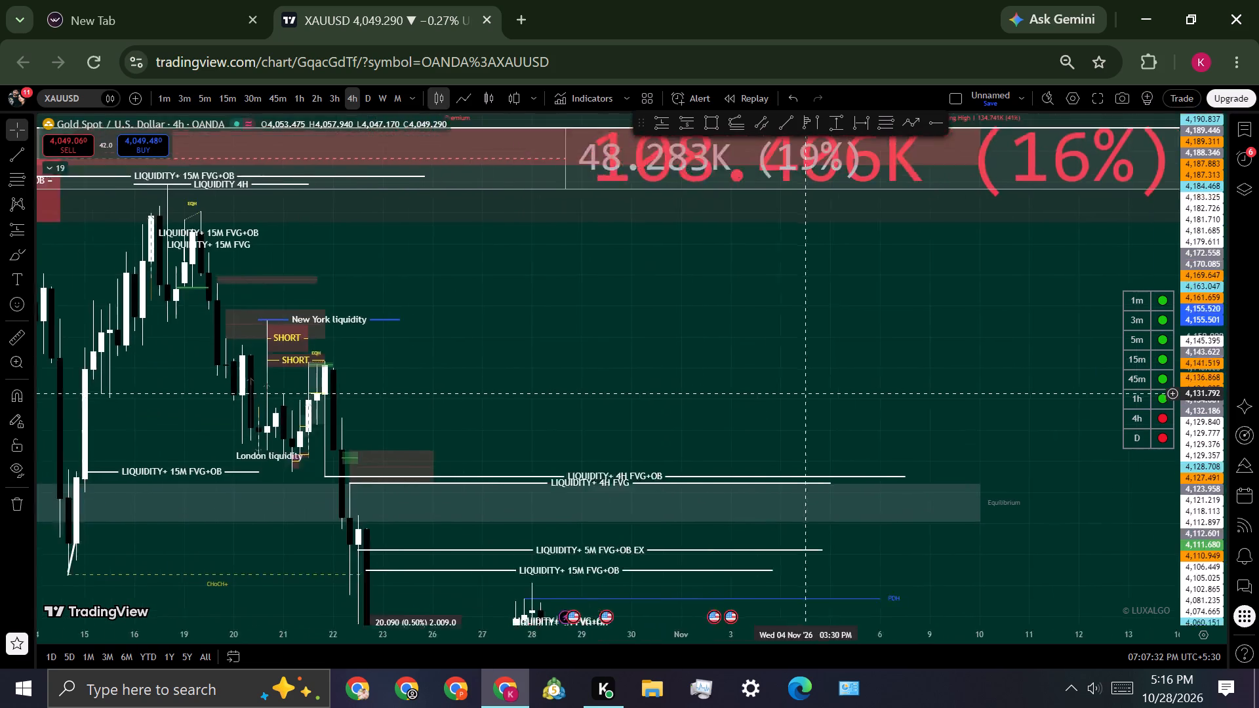
left_click_drag(825, 394, 1008, 416)
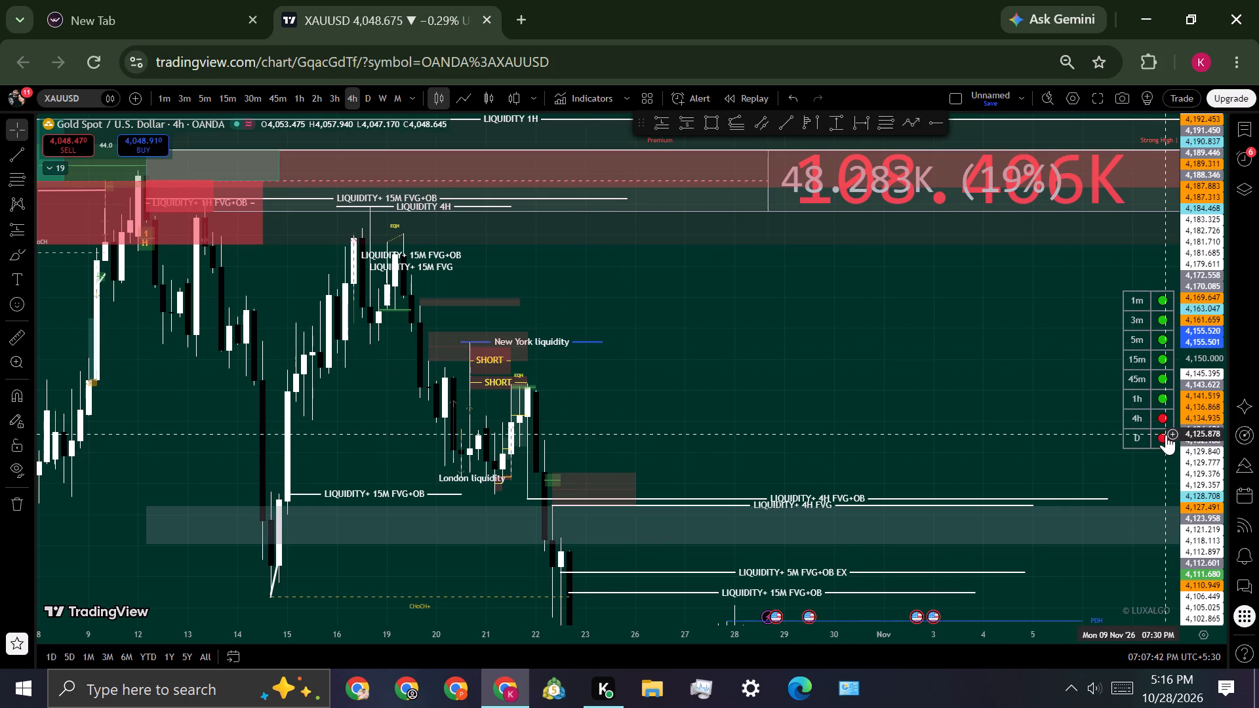
Draw a horizontal trend line at about 4,141.015 from the 21 October swing high to 6 November.
scroll(1192, 416, "down", 5)
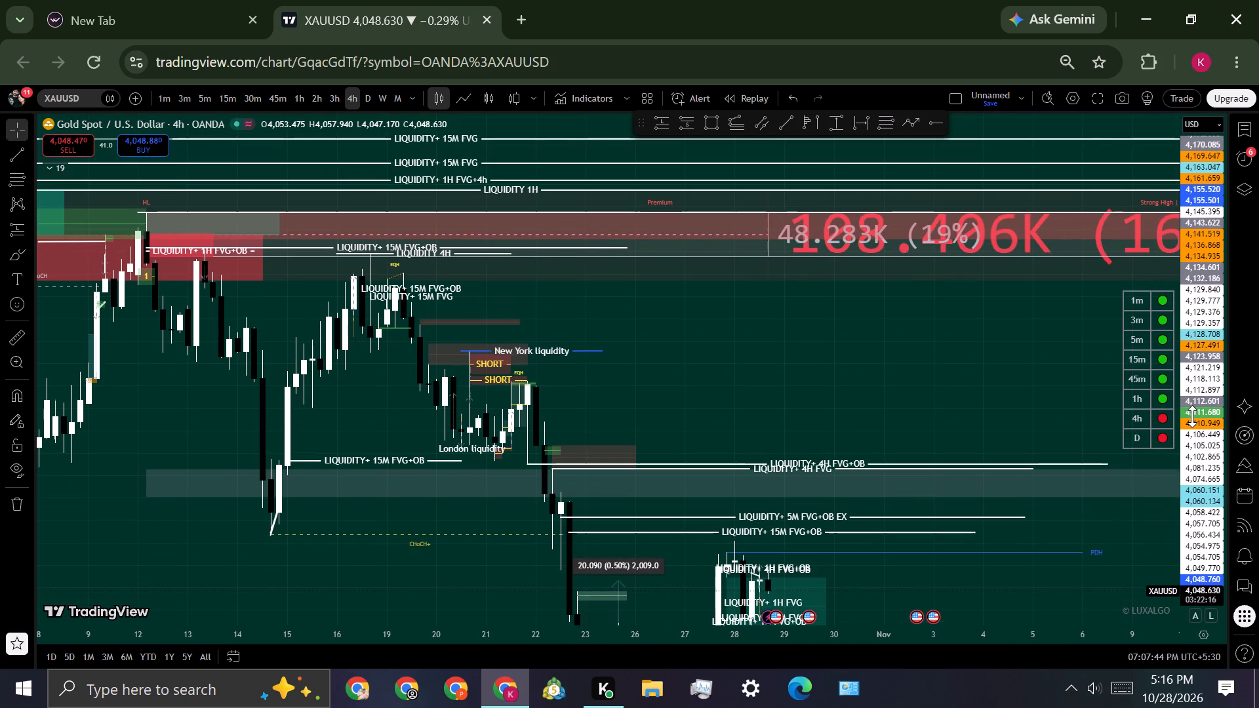
scroll(1193, 416, "down", 1)
scroll(1193, 416, "up", 5)
scroll(936, 414, "down", 2)
left_click_drag(1031, 419, 854, 392)
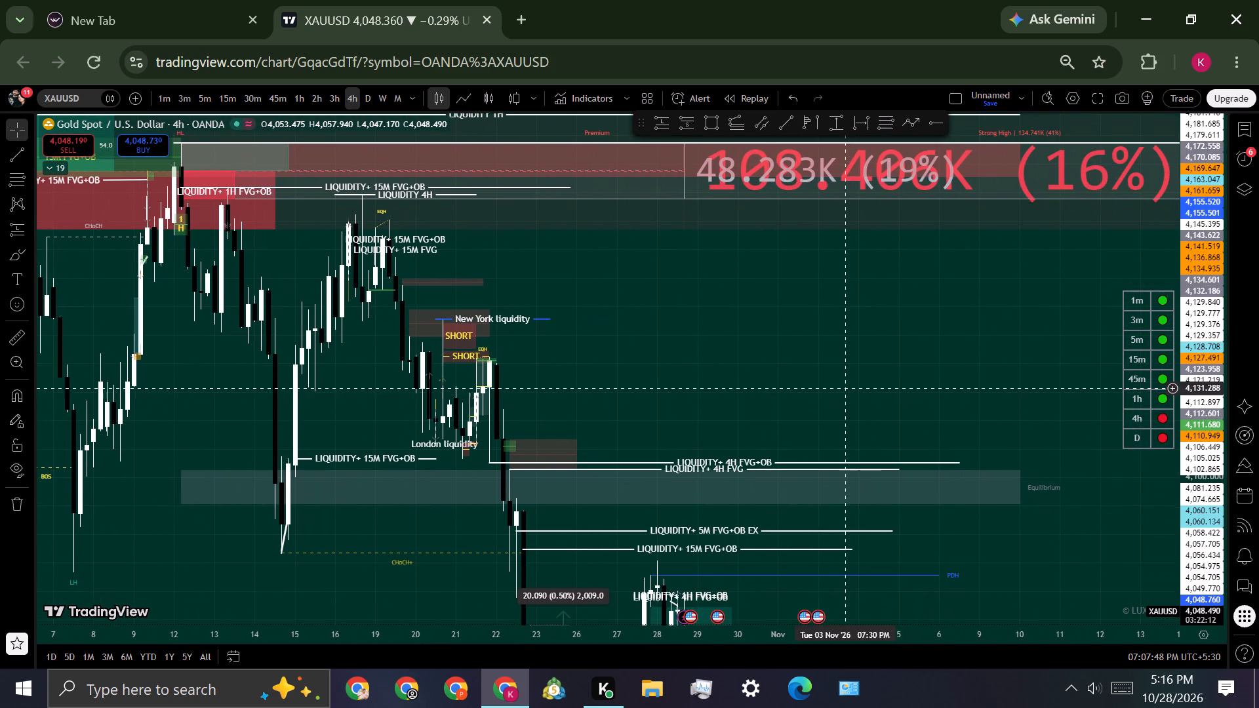
left_click_drag(855, 395, 773, 370)
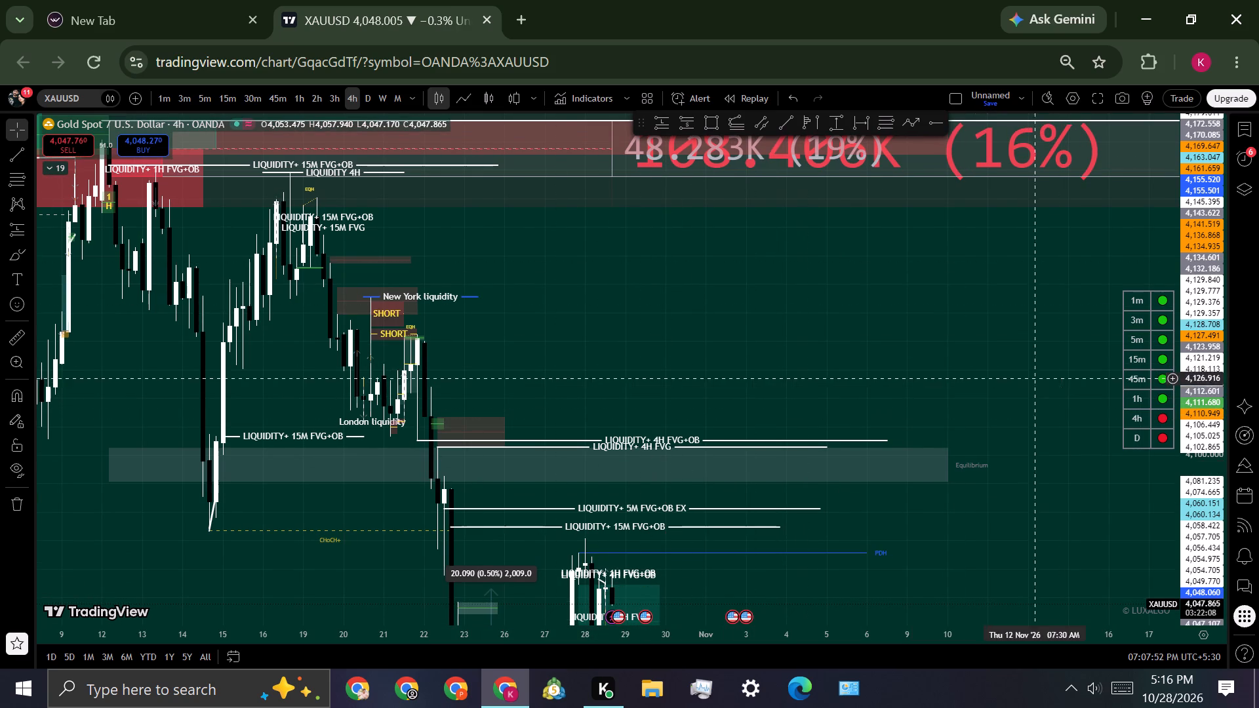
left_click(782, 127)
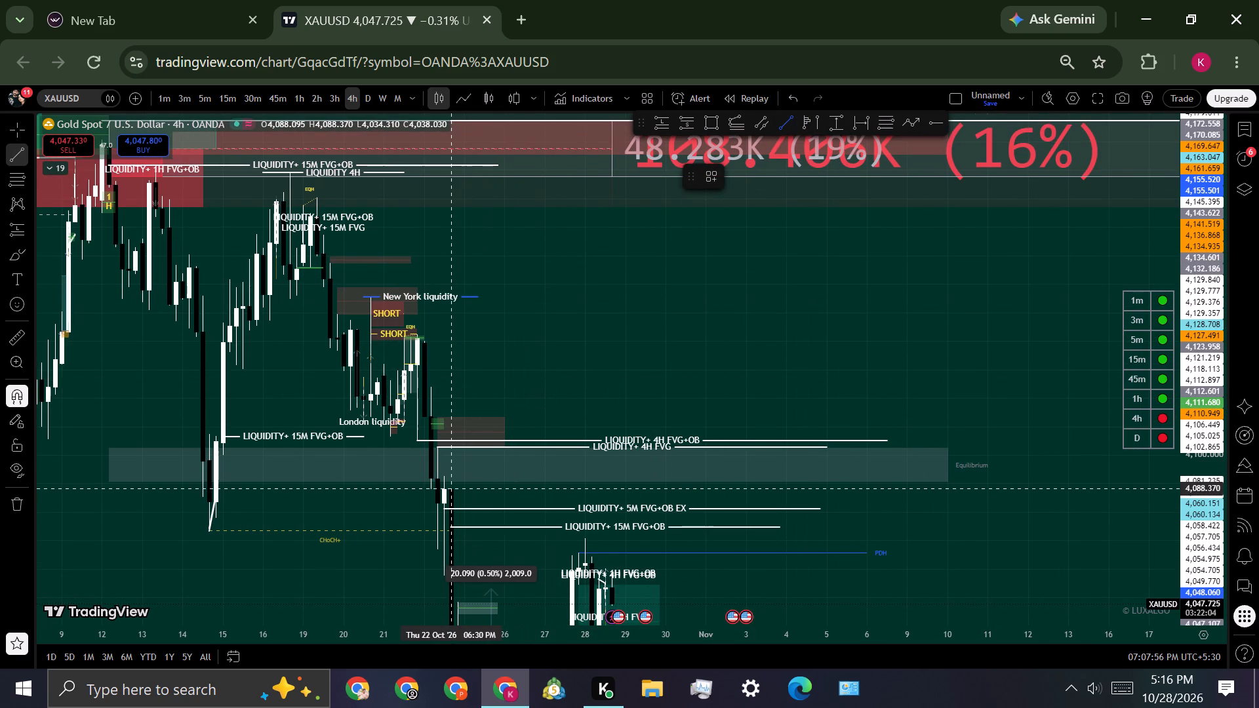
left_click(419, 340, "ctrl")
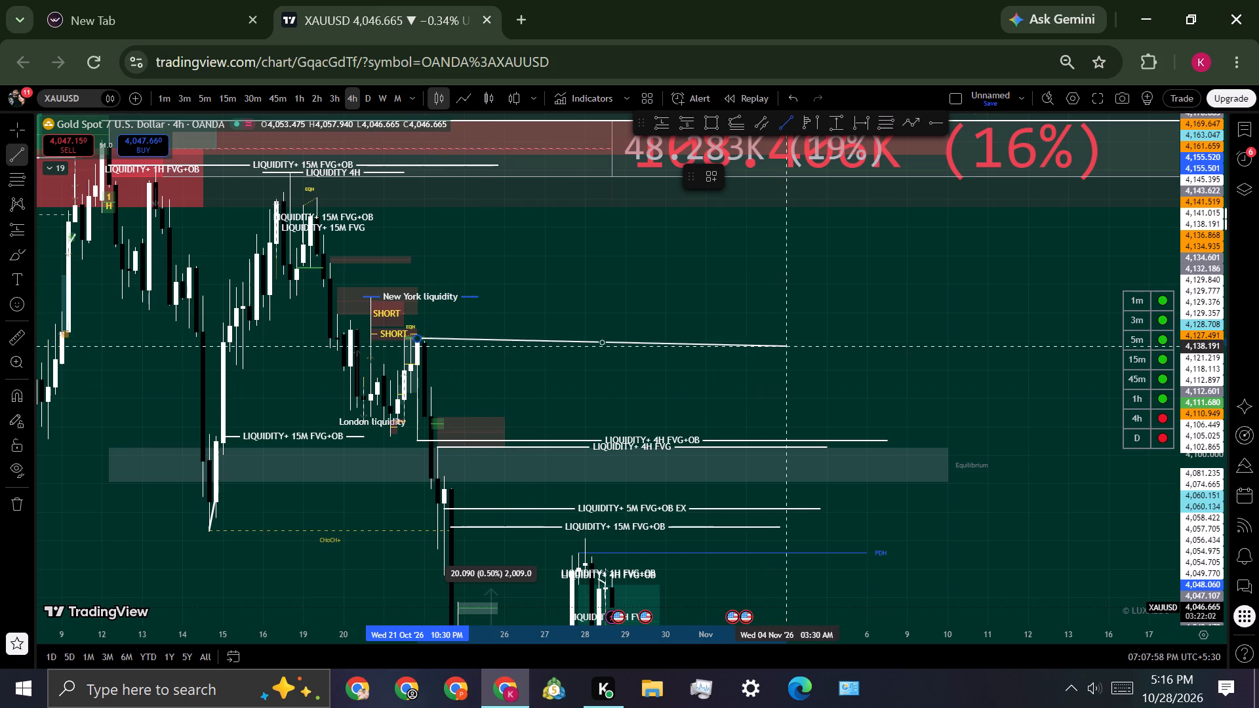
left_click(889, 335, "shift")
left_click(843, 286, "shift")
left_click(959, 378, "shift")
left_click(951, 302)
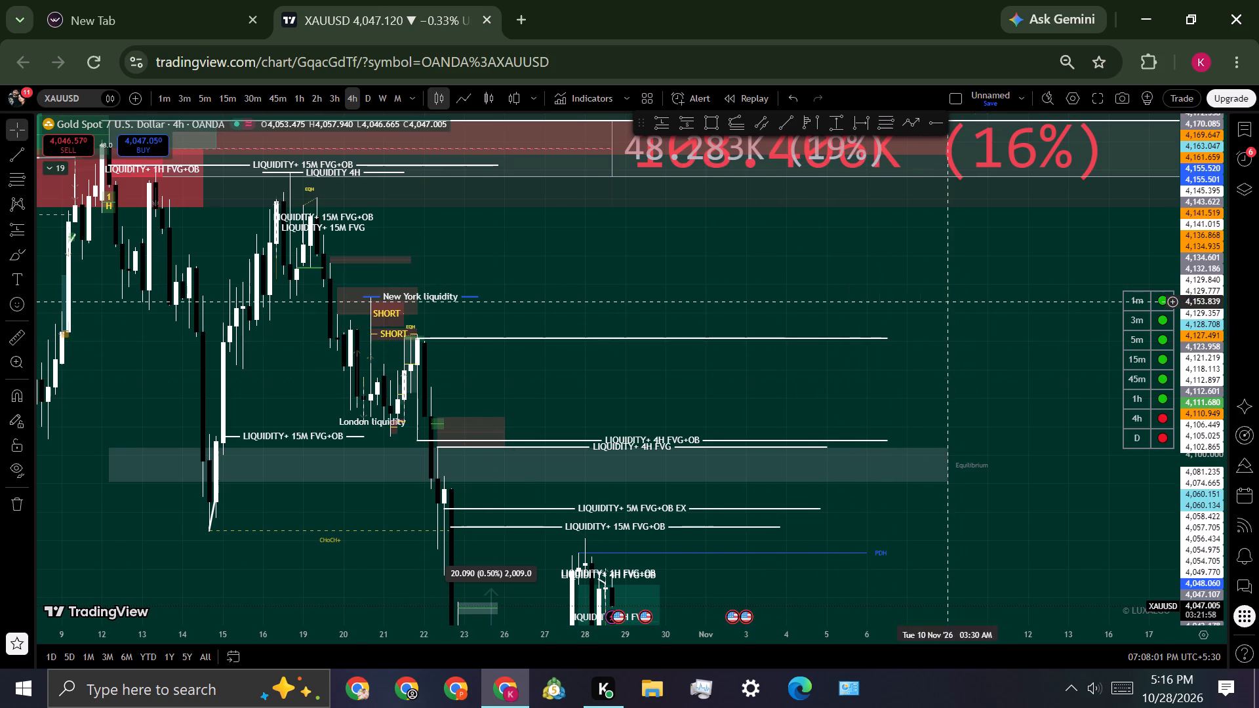
Apply the LIQUIDITY template to the trend line at the 21 October swing high.
scroll(792, 235, "down", 3)
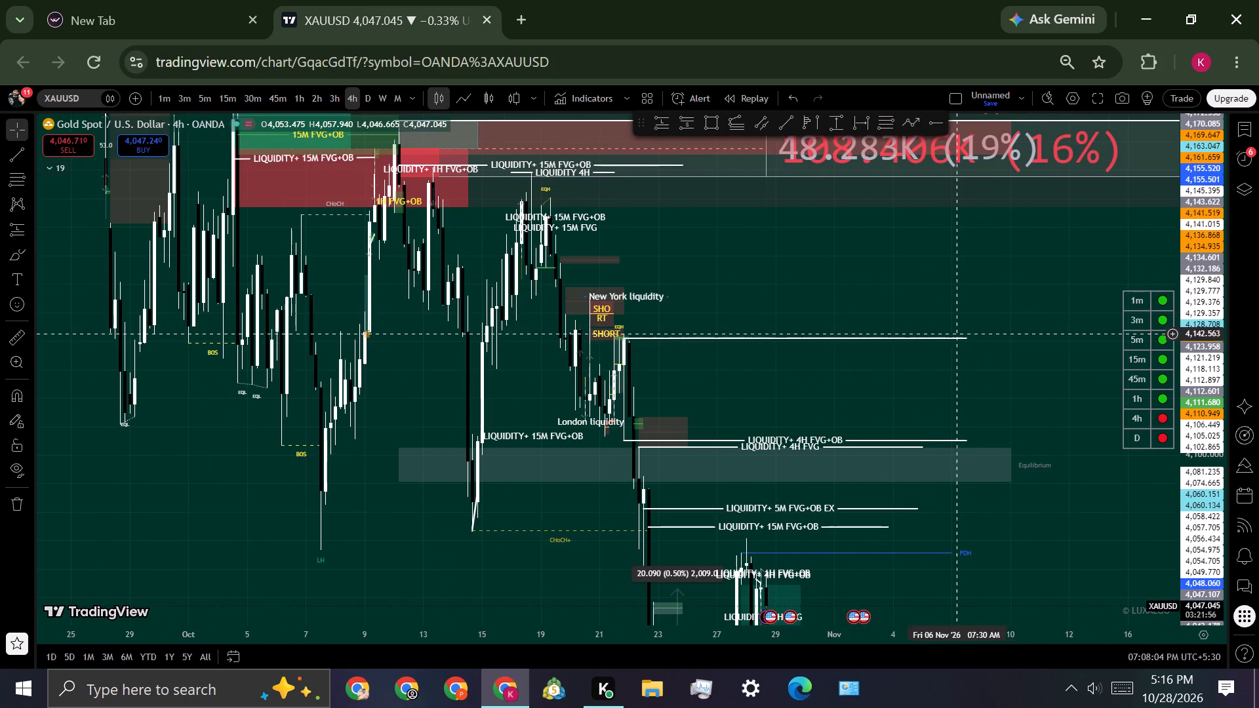
right_click(955, 340)
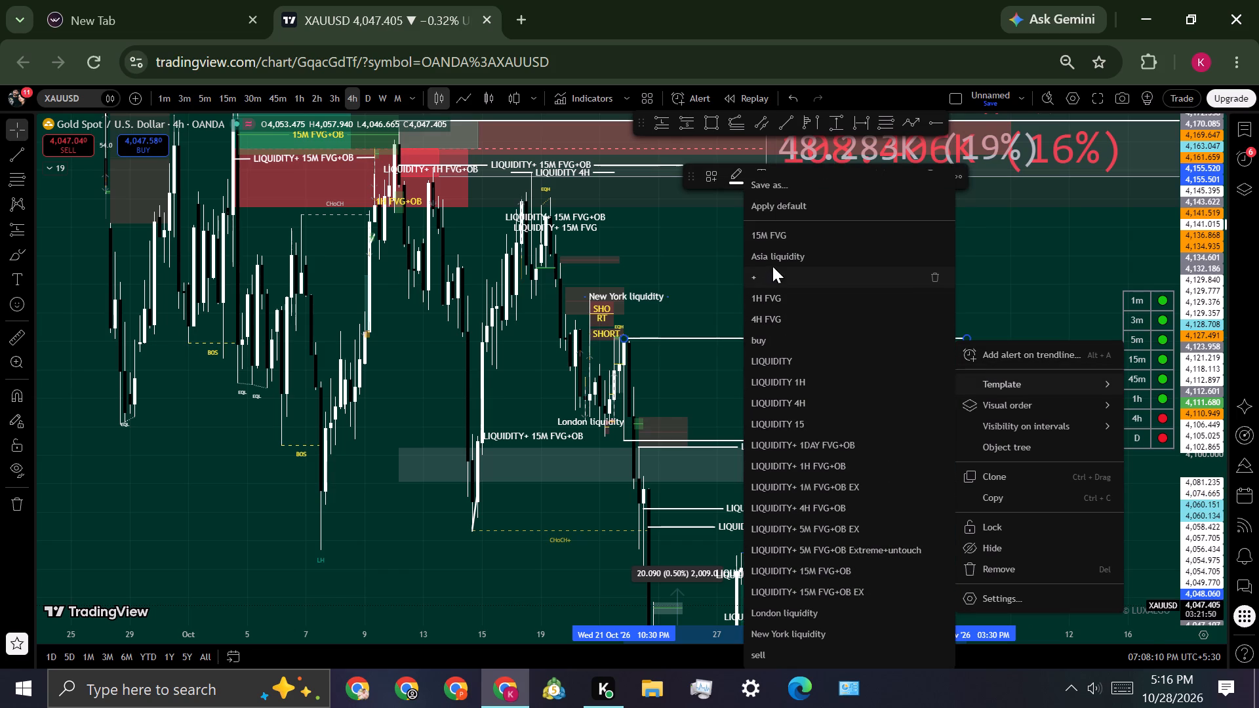
left_click(762, 361)
left_click(915, 275)
Clone the LIQUIDITY line and place the copy at about 4,168.858, starting at the 19 October decline.
left_click_drag(915, 273, 845, 327)
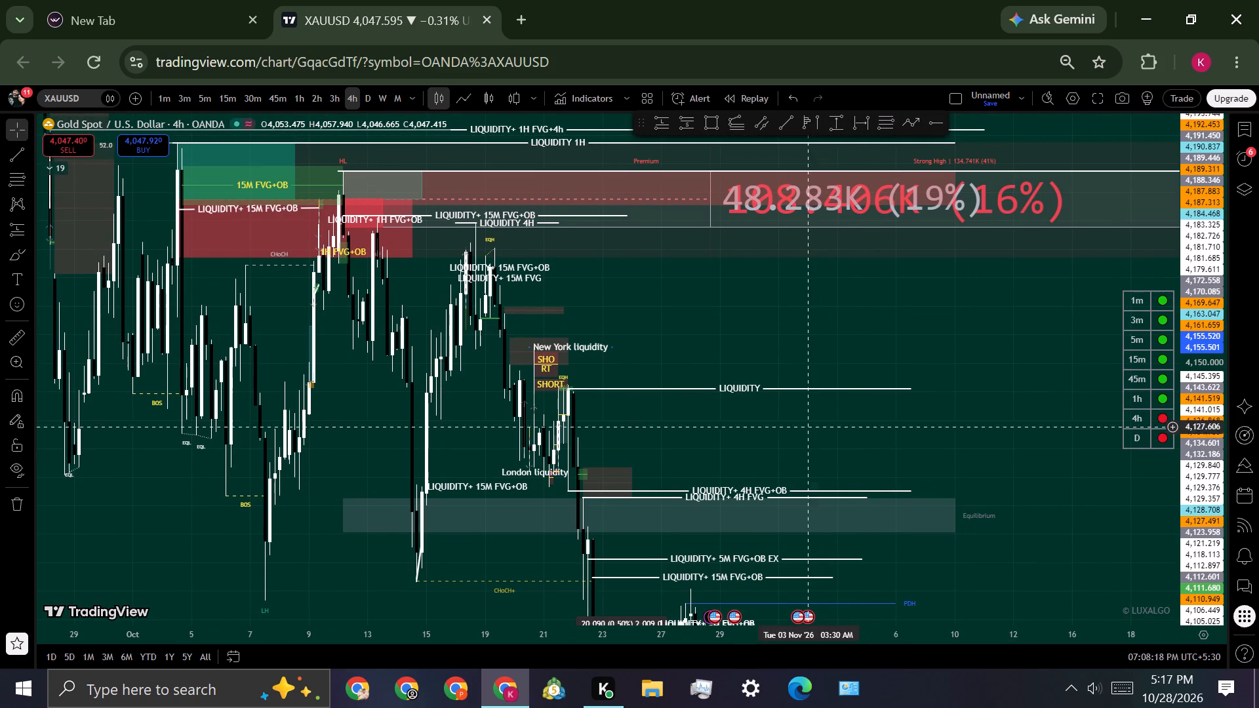
right_click(783, 387)
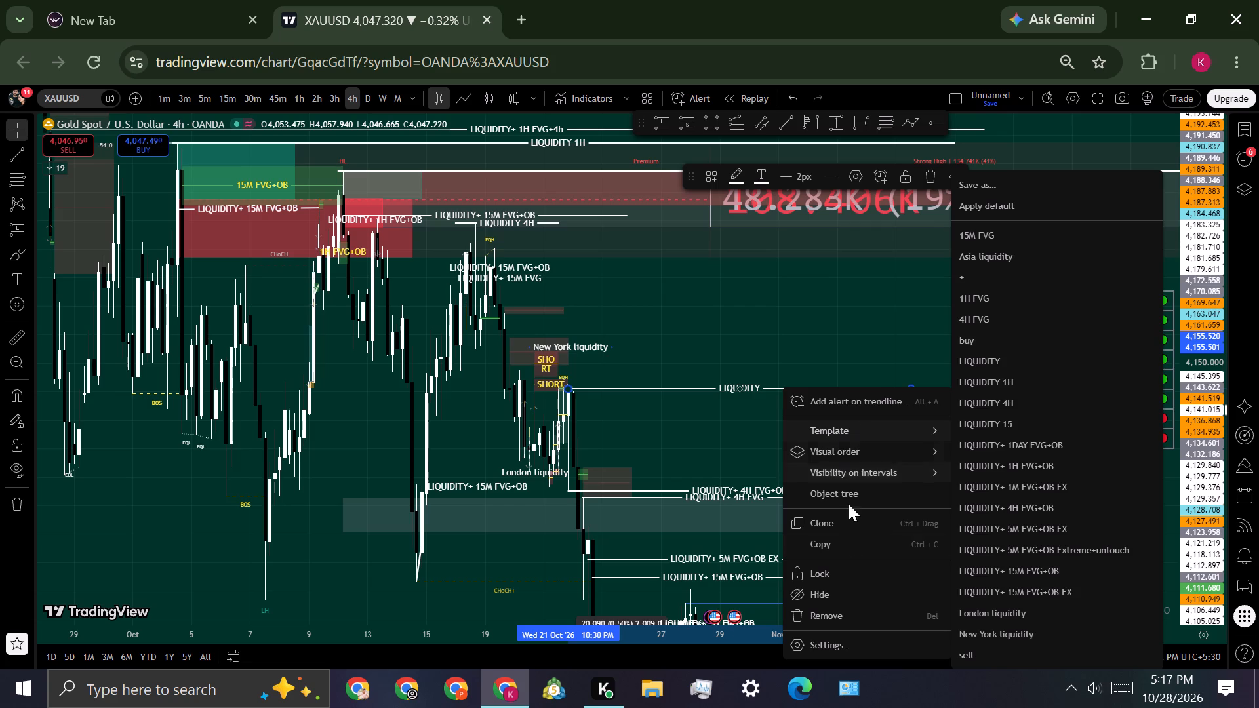
left_click(822, 526)
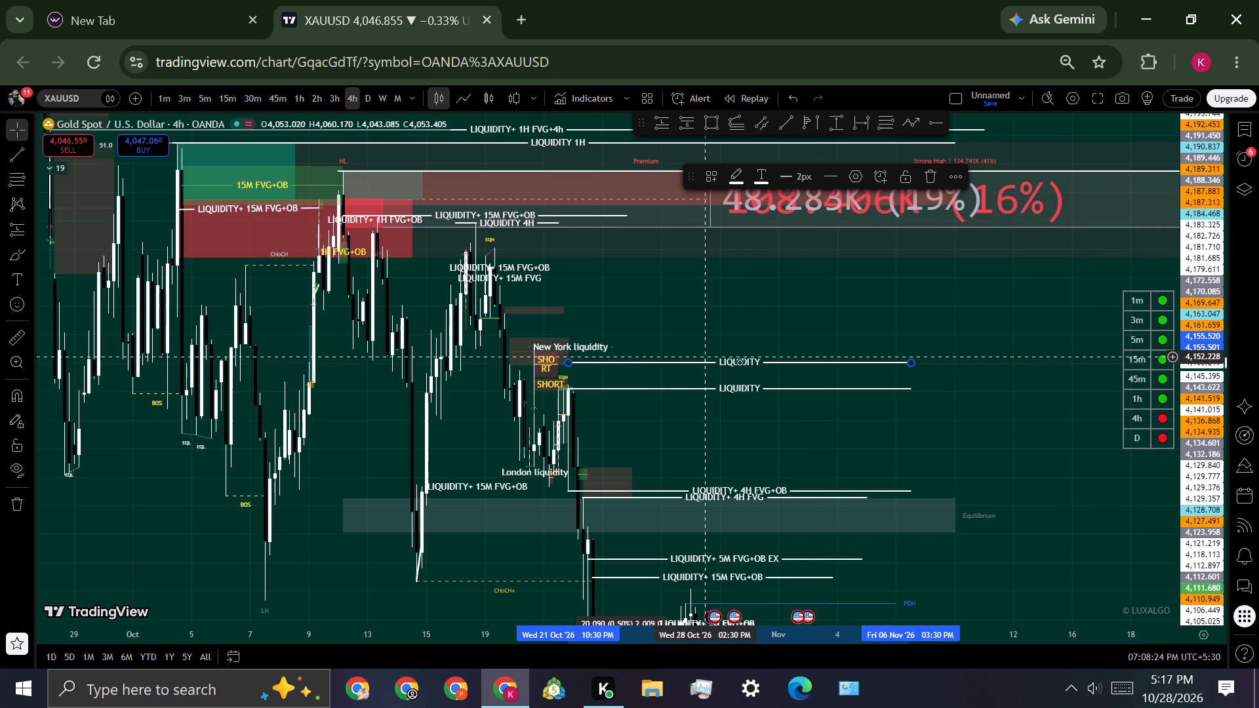
left_click_drag(700, 364, 643, 302)
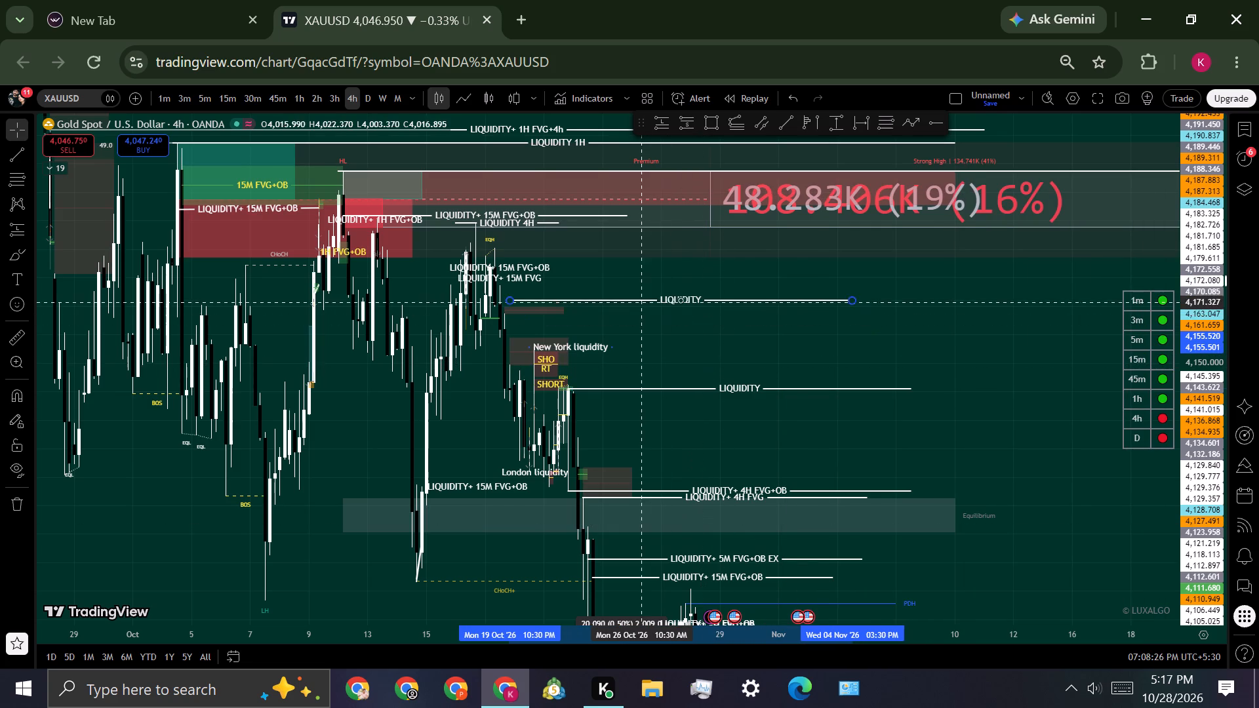
left_click_drag(643, 302, 630, 313)
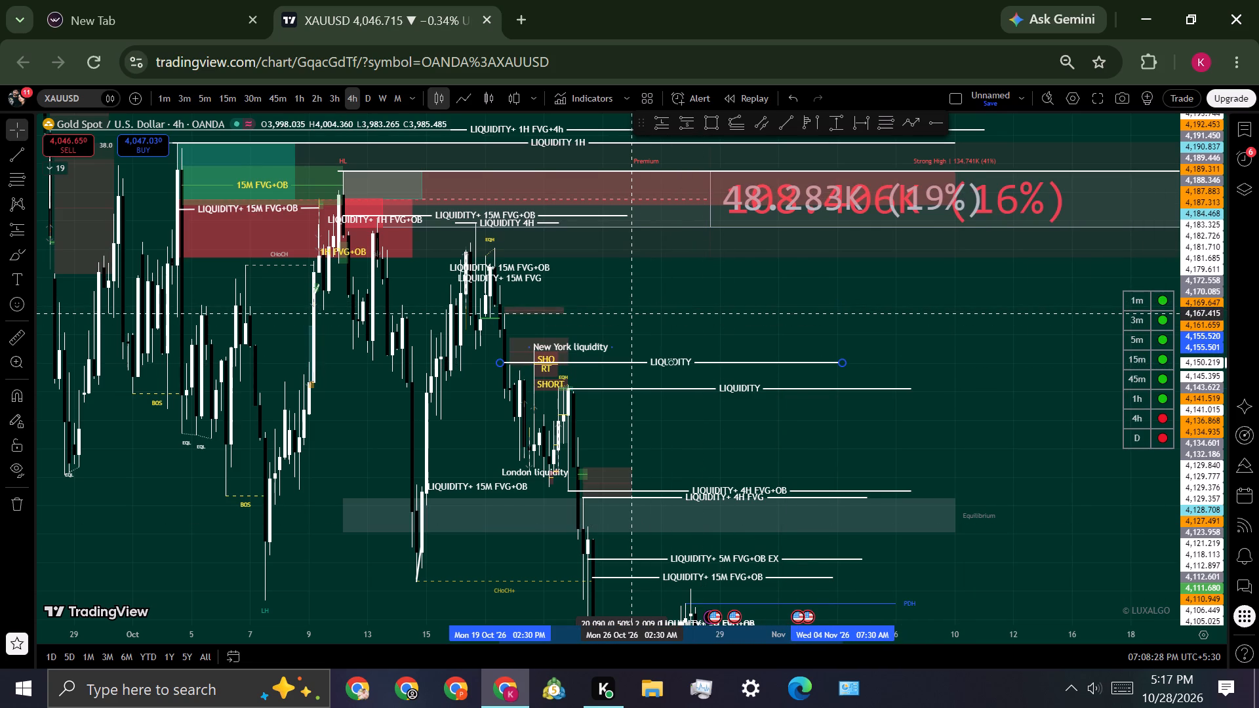
left_click_drag(630, 313, 579, 309)
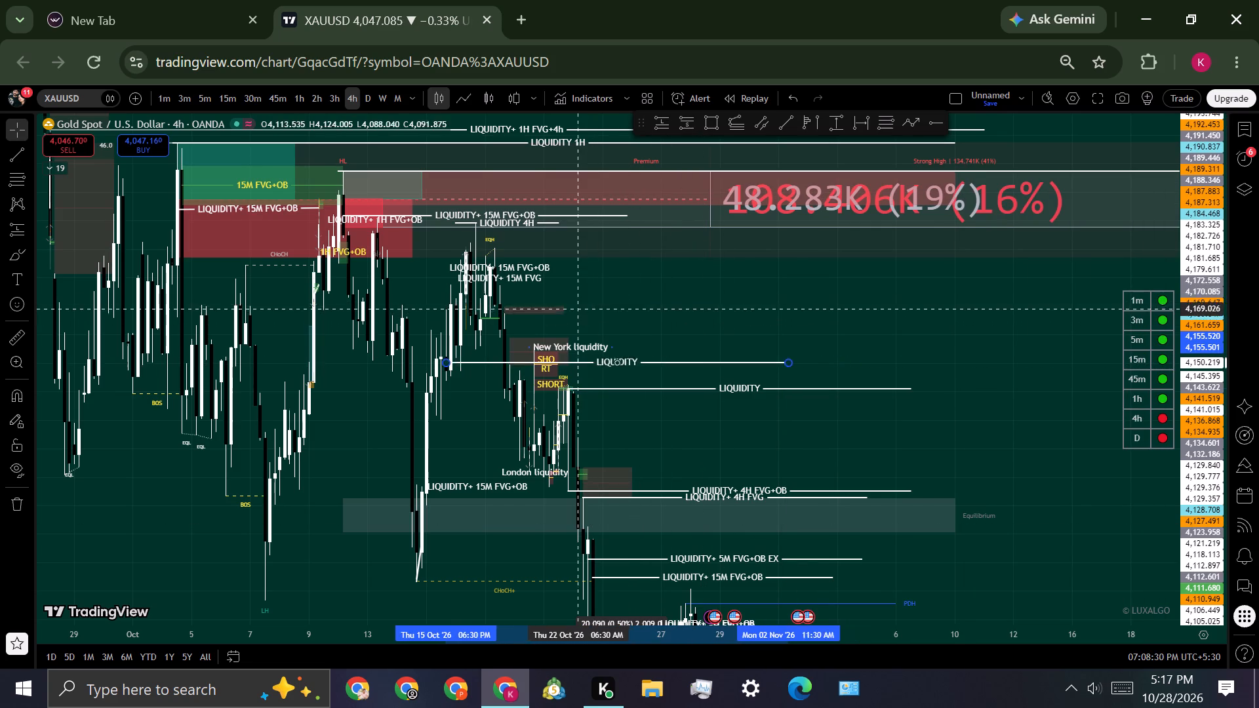
left_click_drag(579, 309, 640, 314)
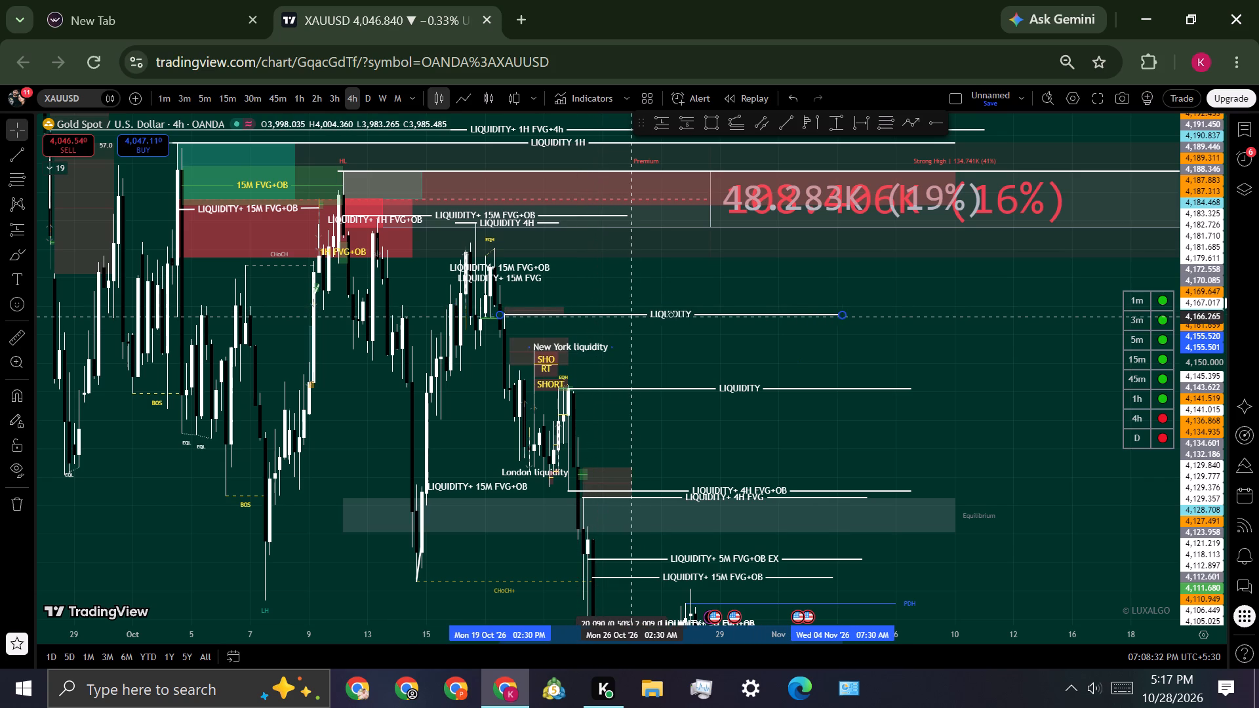
left_click_drag(640, 314, 637, 317)
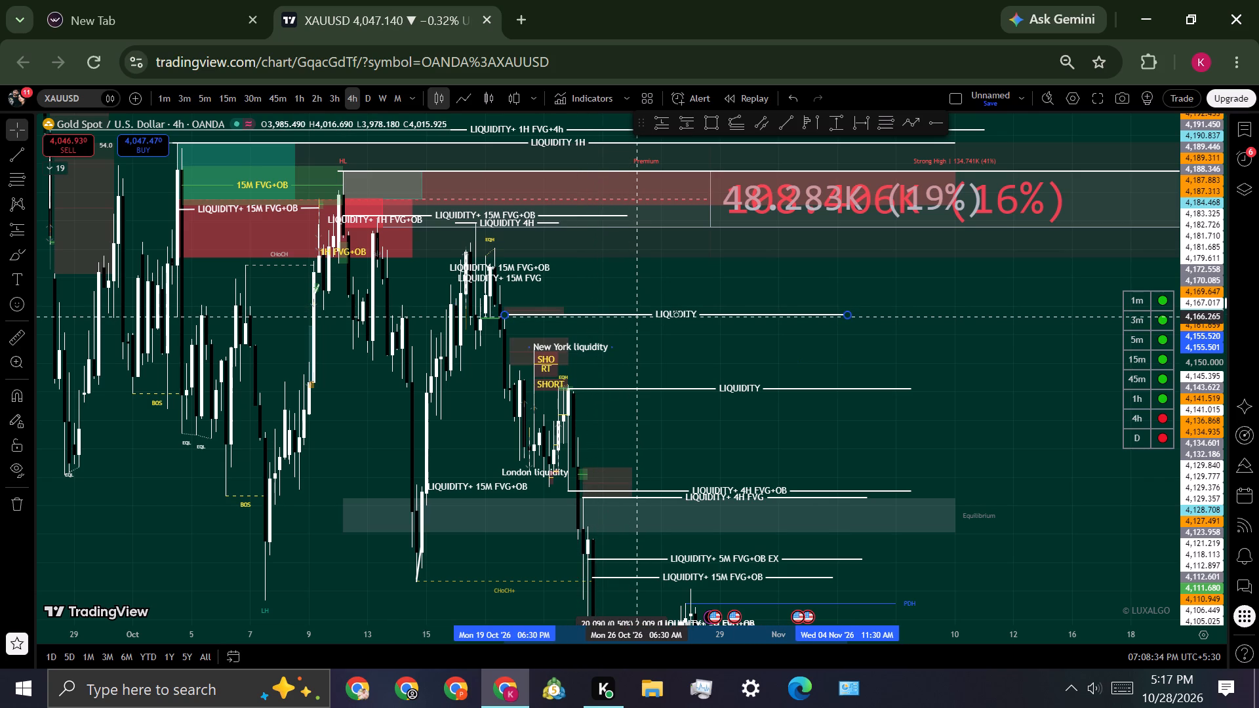
left_click_drag(637, 317, 634, 321)
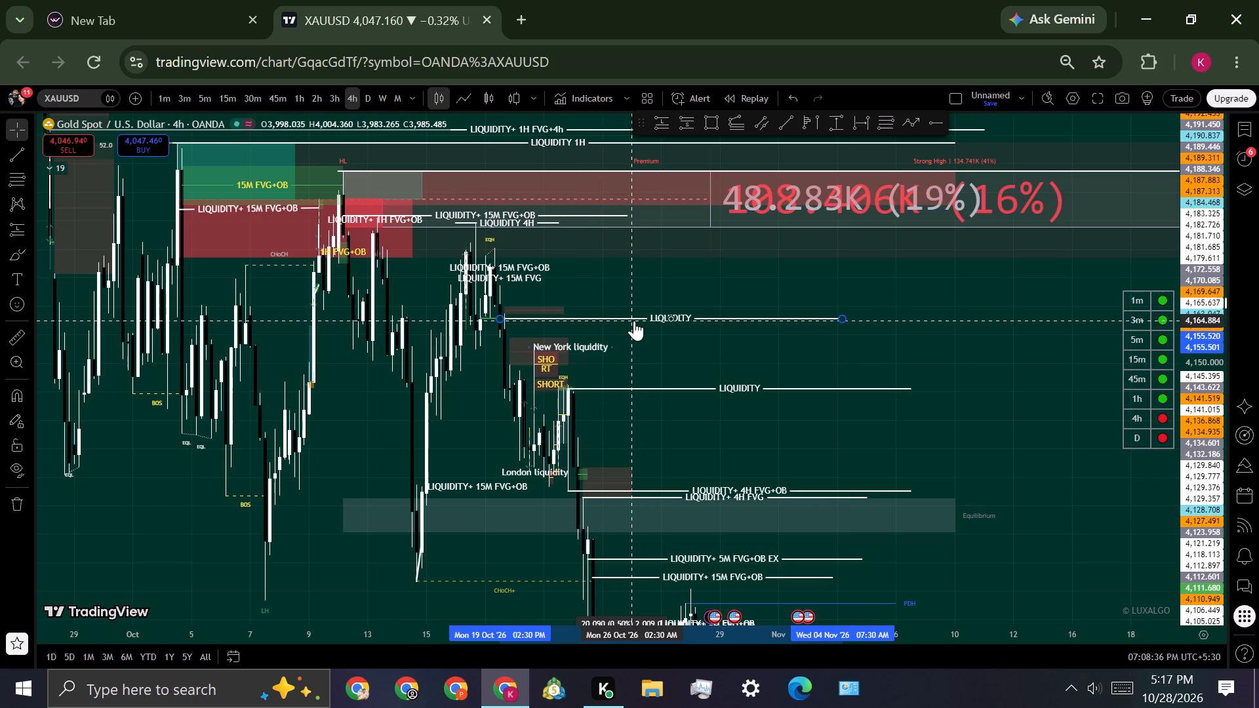
left_click_drag(634, 321, 635, 321)
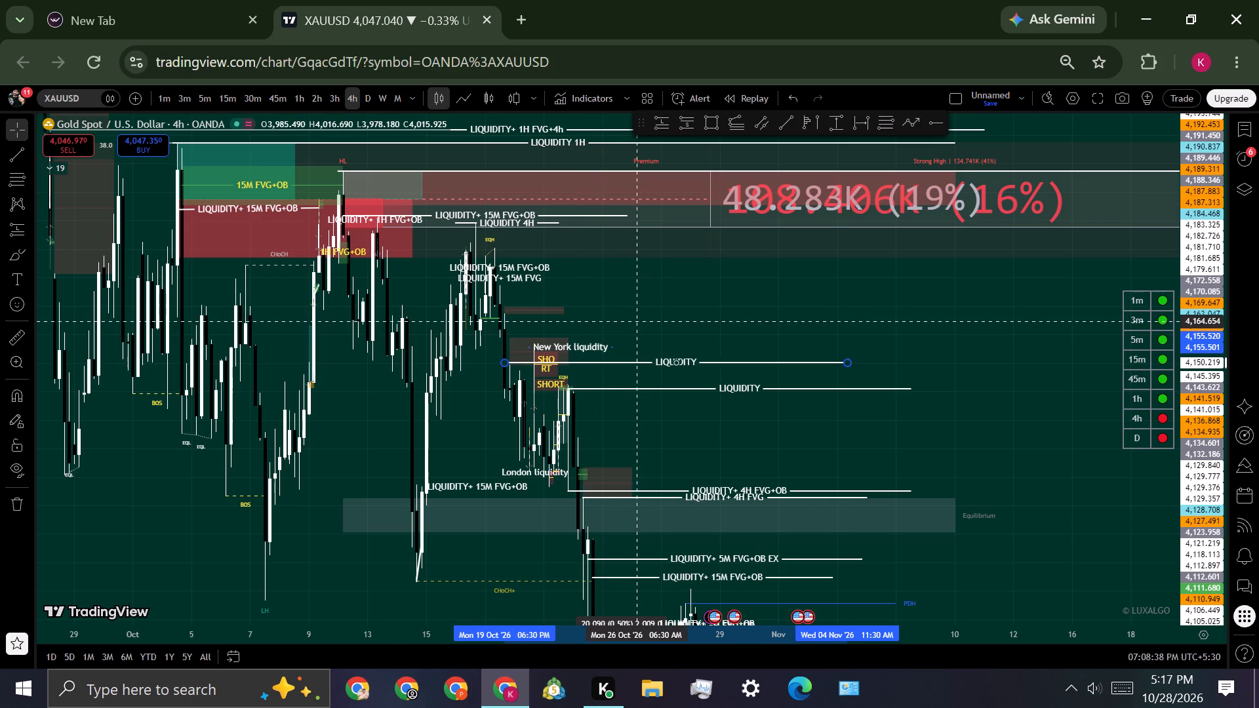
left_click_drag(635, 321, 634, 330)
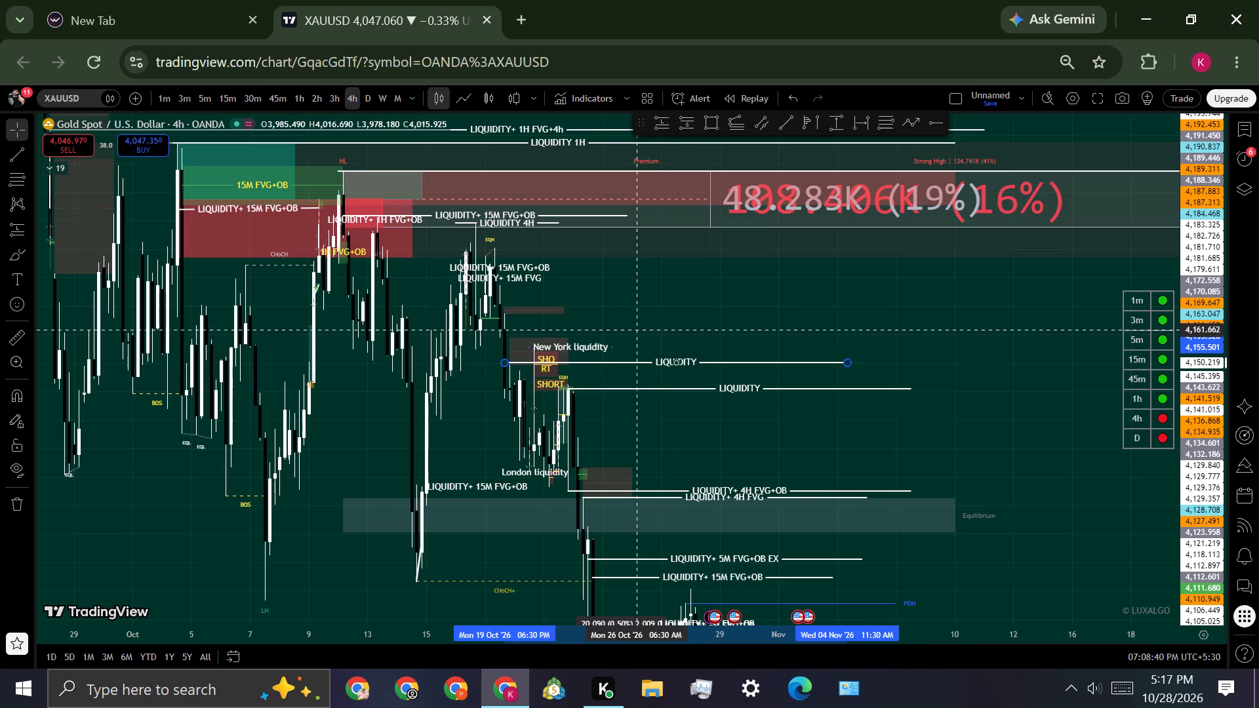
left_click_drag(634, 330, 632, 311)
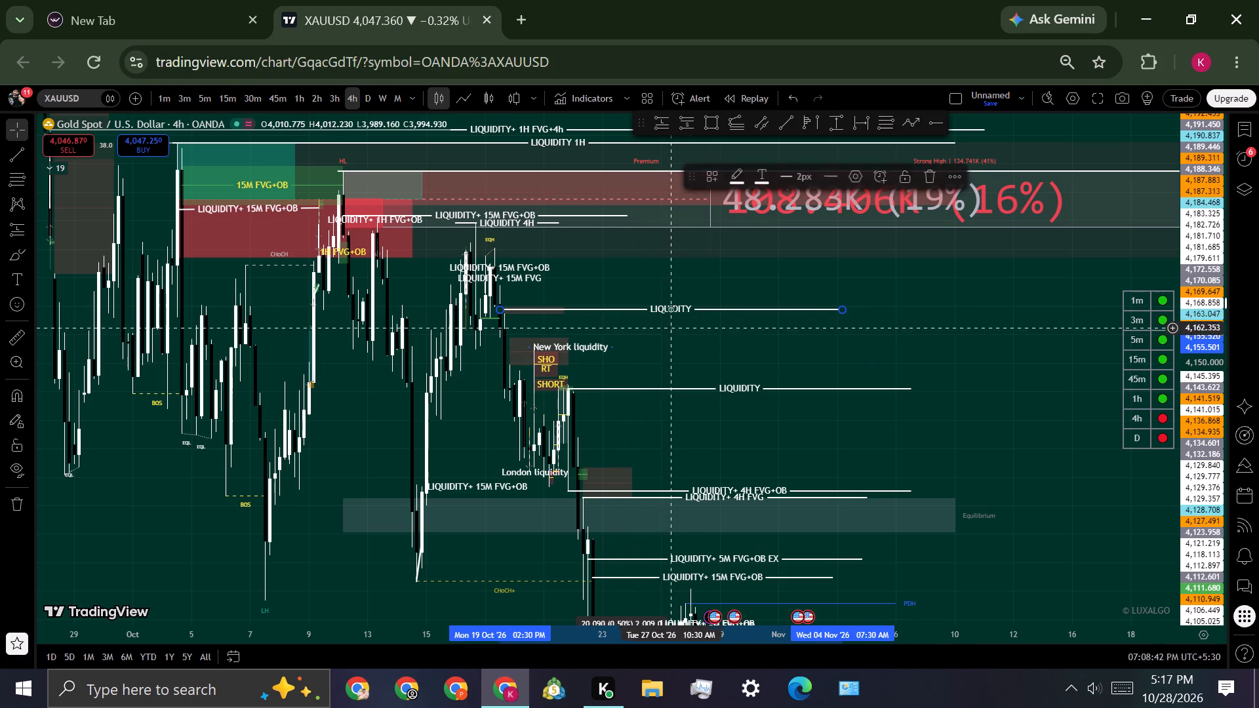
left_click(696, 333)
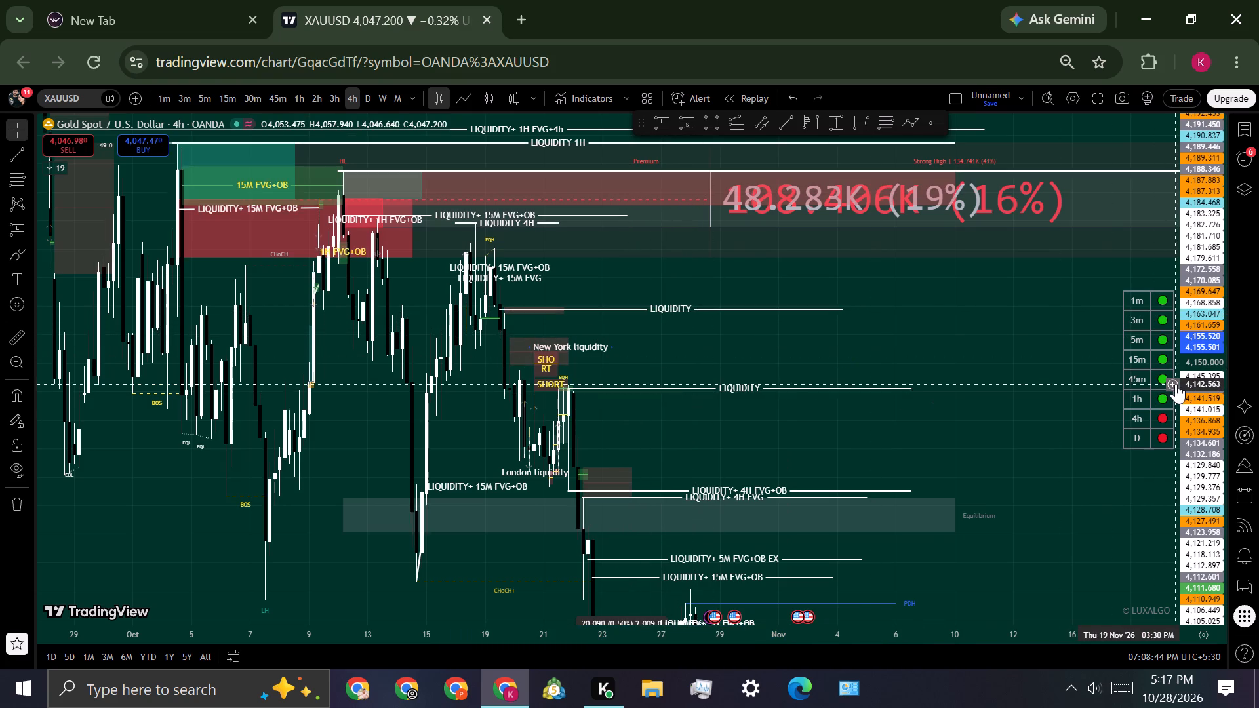
Lower the cloned LIQUIDITY line to about 4,167.388, with its start shifted slightly earlier on 19 October.
scroll(1178, 383, "up", 4)
scroll(1178, 382, "down", 5)
scroll(1195, 393, "up", 6)
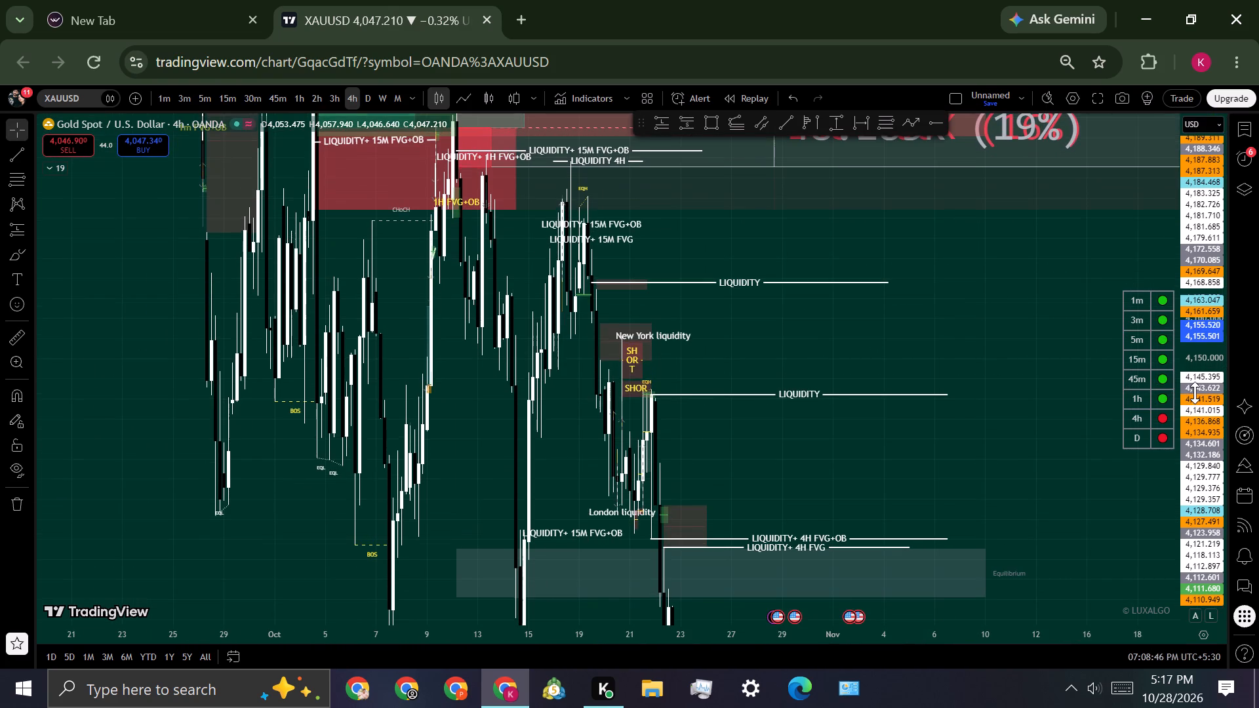
left_click_drag(656, 281, 660, 285)
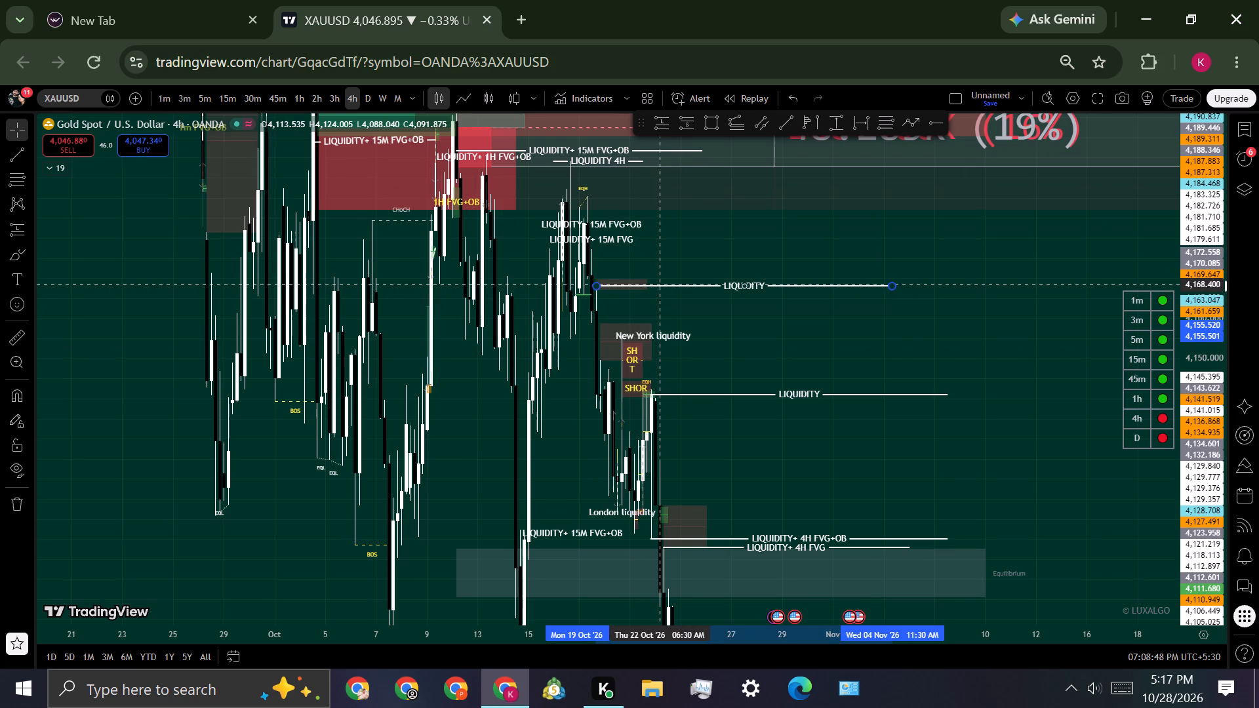
left_click_drag(660, 285, 652, 287)
left_click(822, 351)
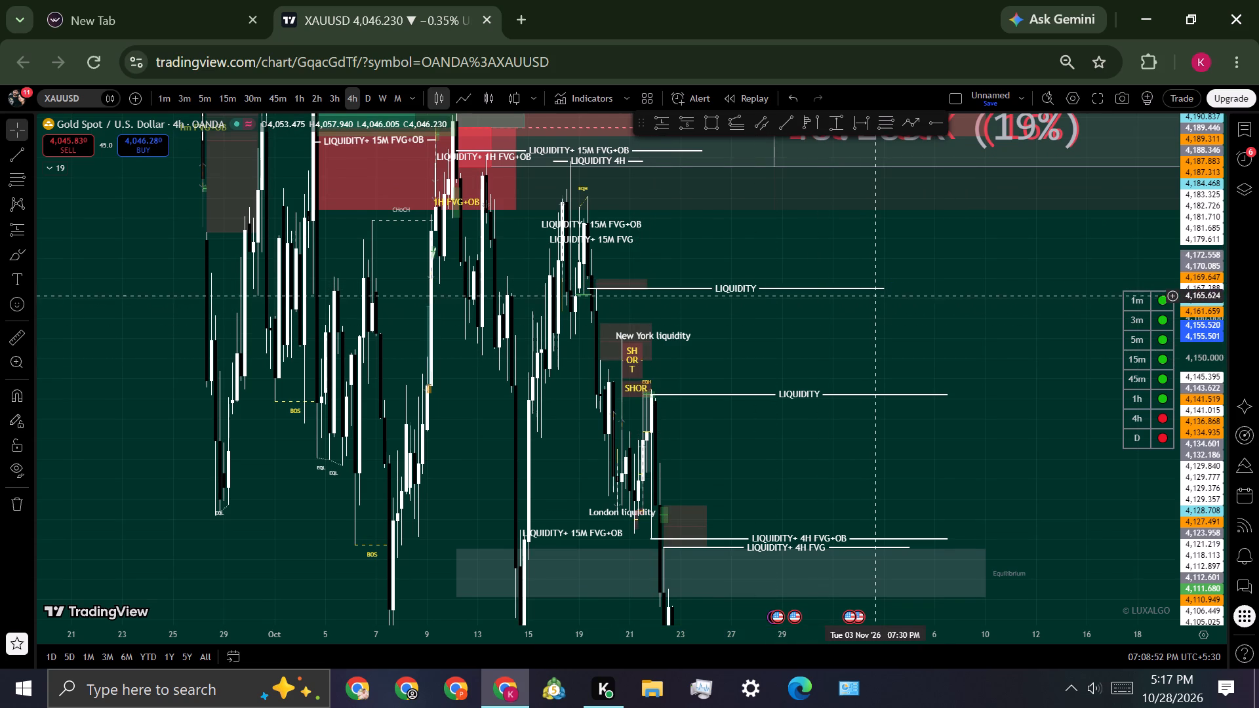
Apply the 4H FVG template to the cloned line at 4,167.388.
right_click(873, 288)
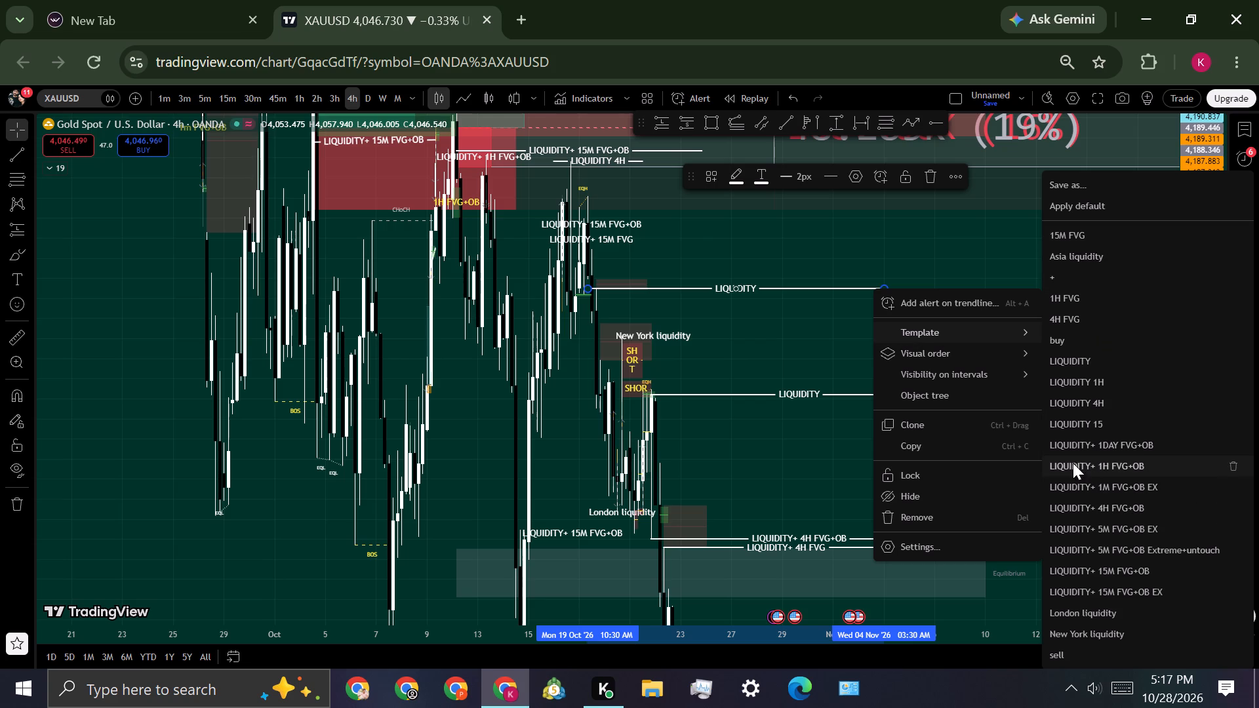
left_click(1060, 321)
left_click(737, 250)
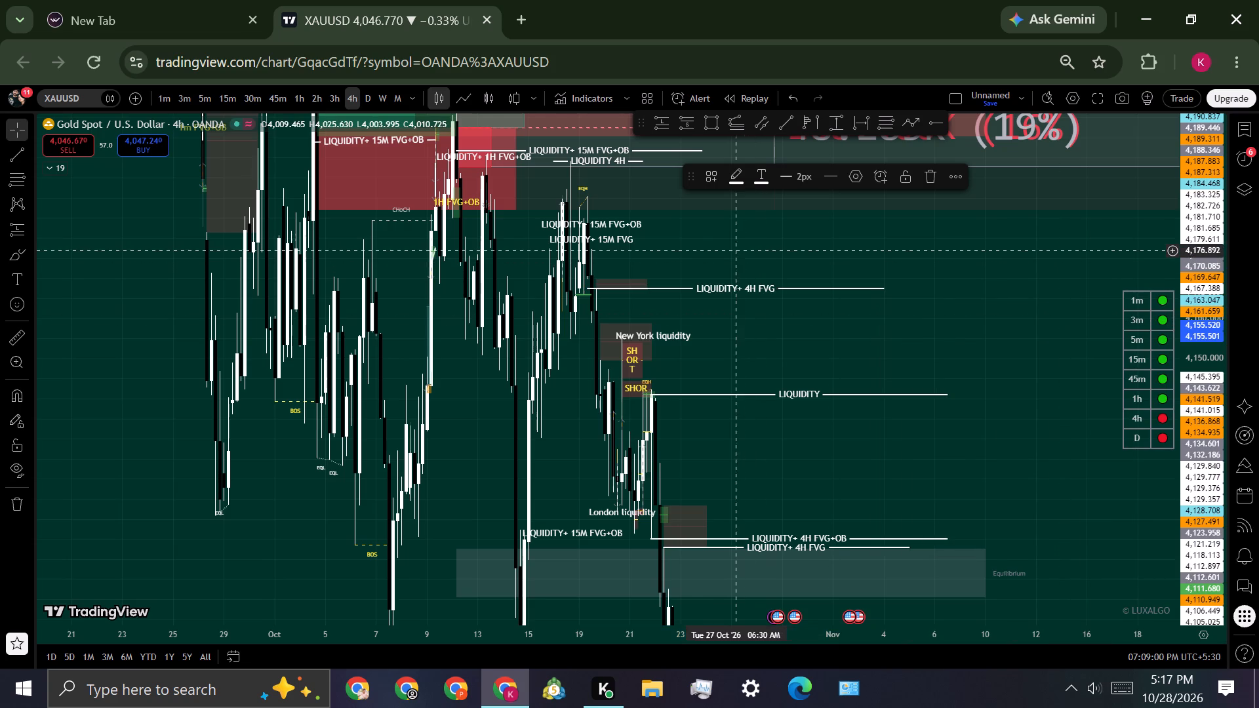
Examine the October price structure and liquidity levels on the 4h timeframe and on the 15m timeframe.
left_click_drag(956, 250, 785, 172)
scroll(1184, 411, "down", 9)
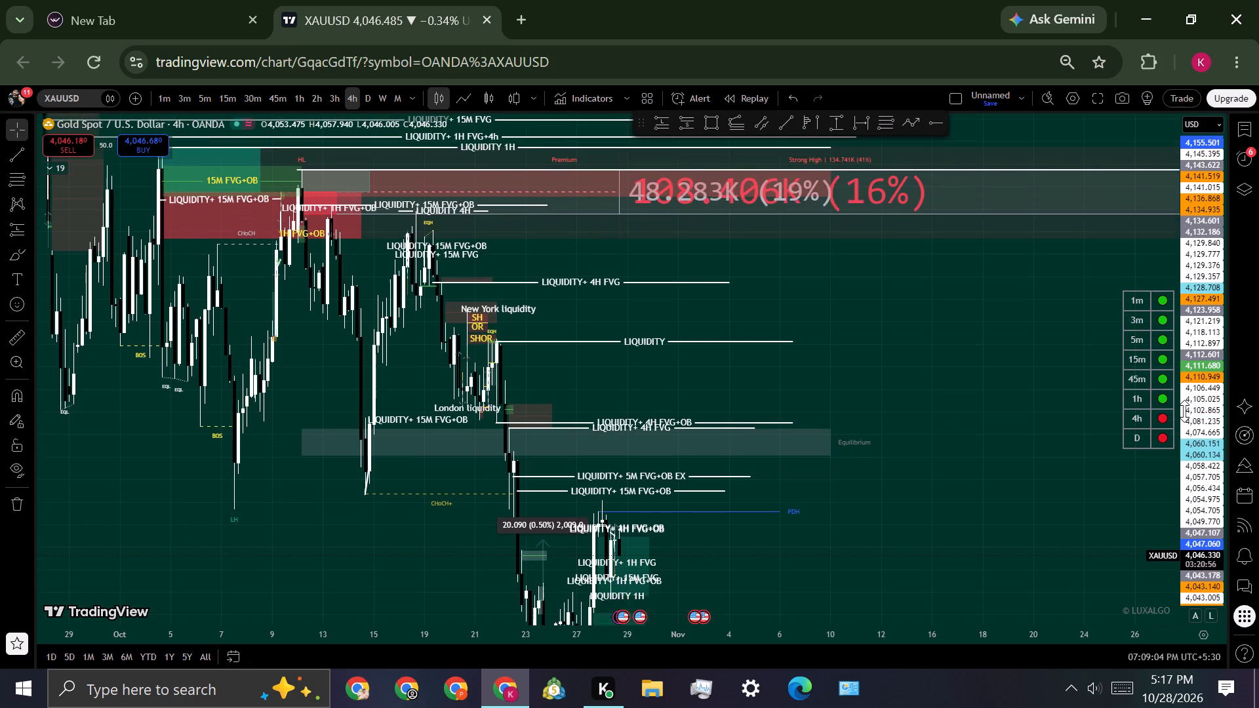
scroll(1184, 411, "up", 3)
left_click_drag(921, 290, 948, 370)
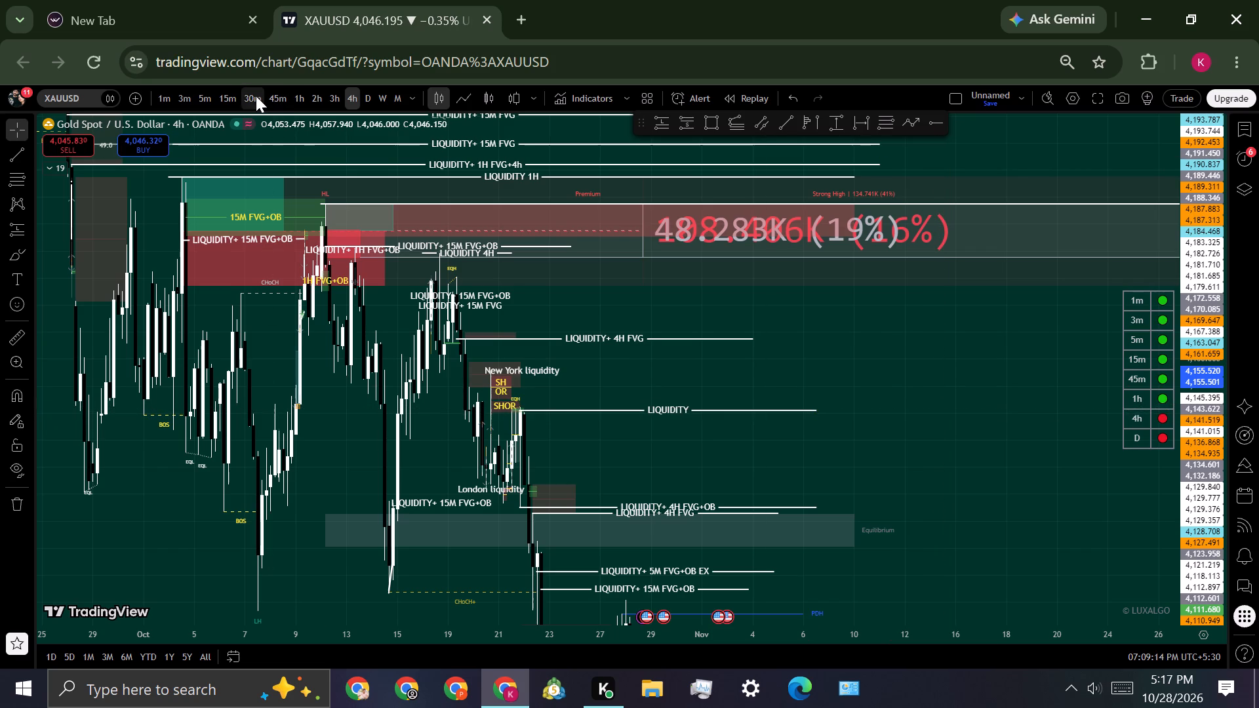
left_click_drag(233, 99, 239, 103)
scroll(856, 412, "down", 7)
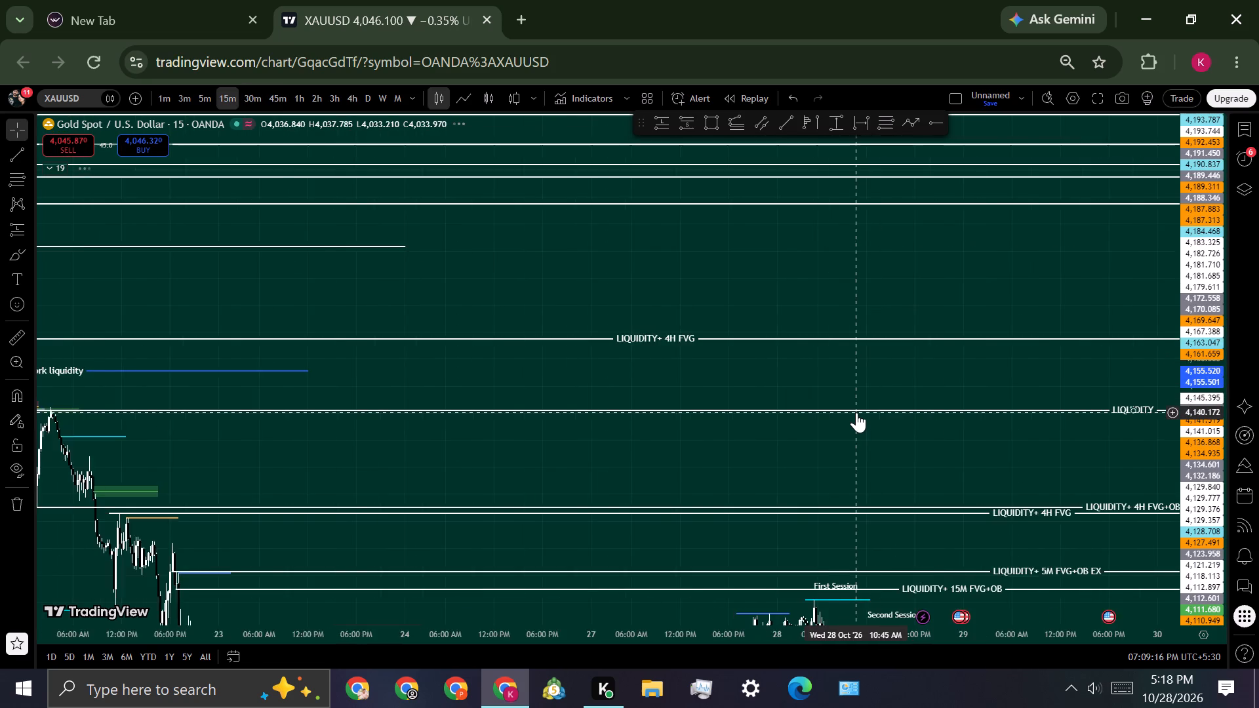
scroll(856, 412, "down", 7)
Switch to the 1h timeframe and examine the price structure and order blocks from 20 October to the current price.
left_click(296, 98)
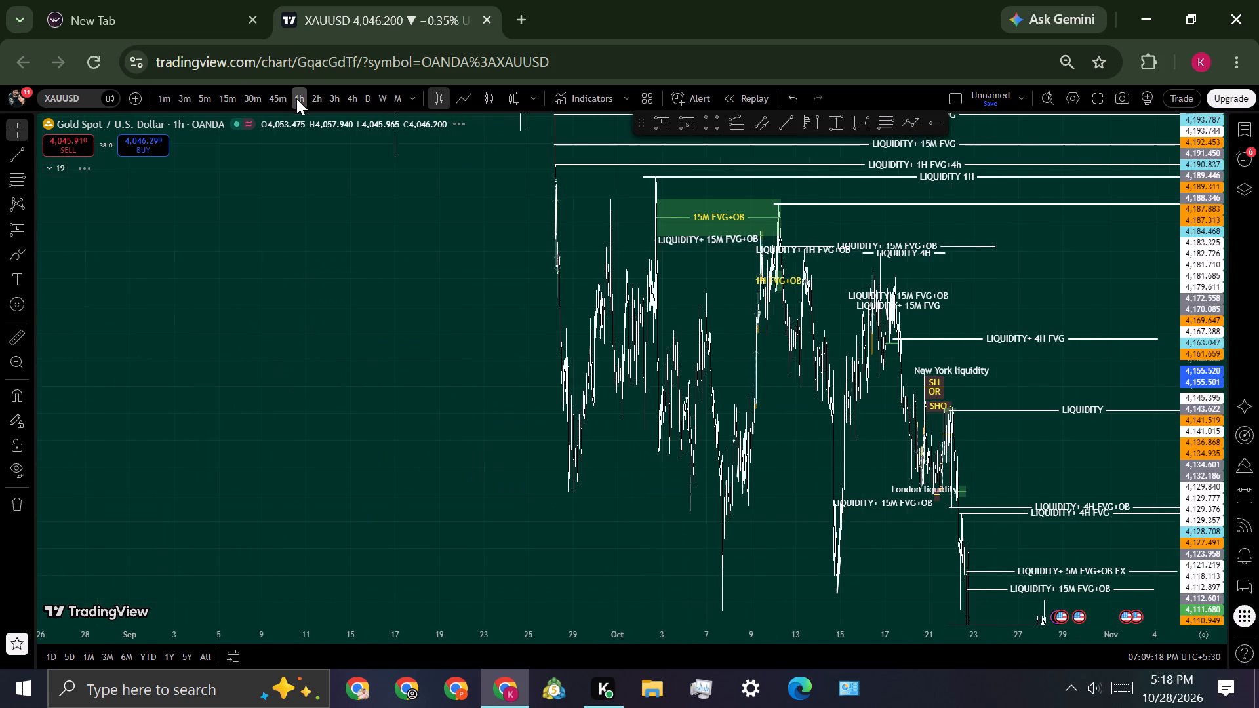
scroll(794, 463, "up", 10)
left_click_drag(972, 465, 971, 465)
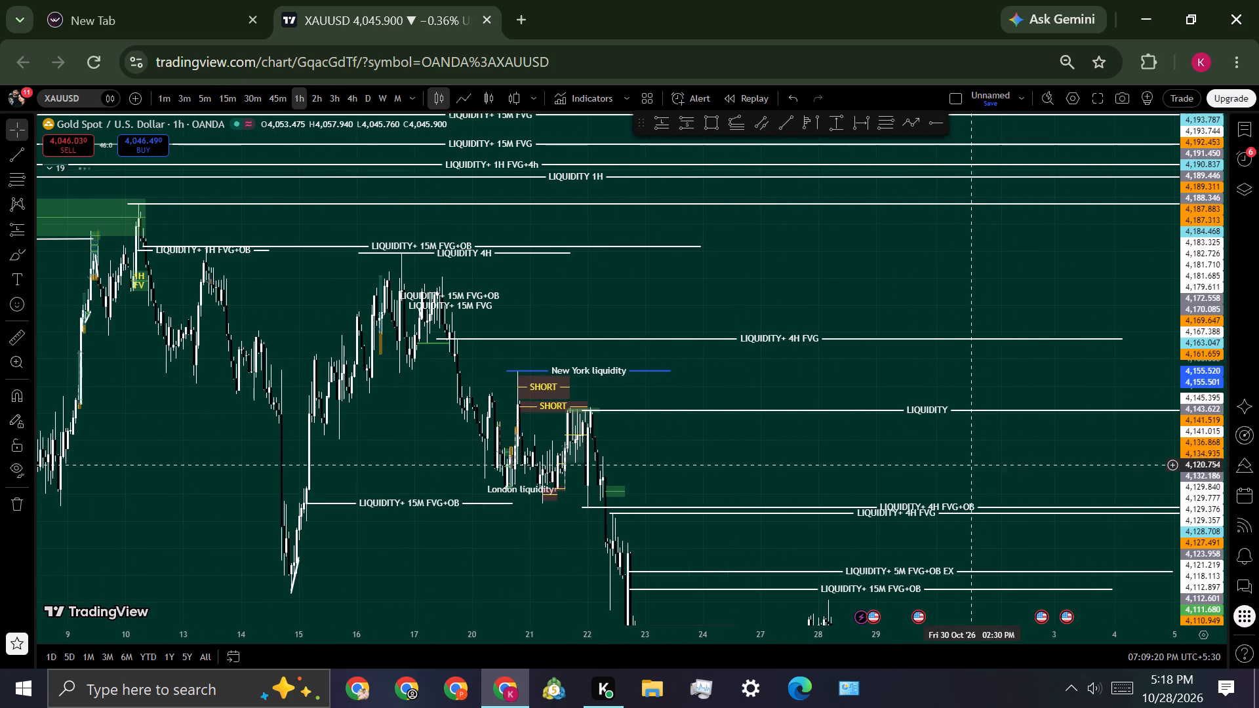
left_click_drag(971, 465, 802, 455)
scroll(799, 456, "down", 2)
left_click_drag(769, 460, 725, 270)
scroll(675, 298, "up", 4)
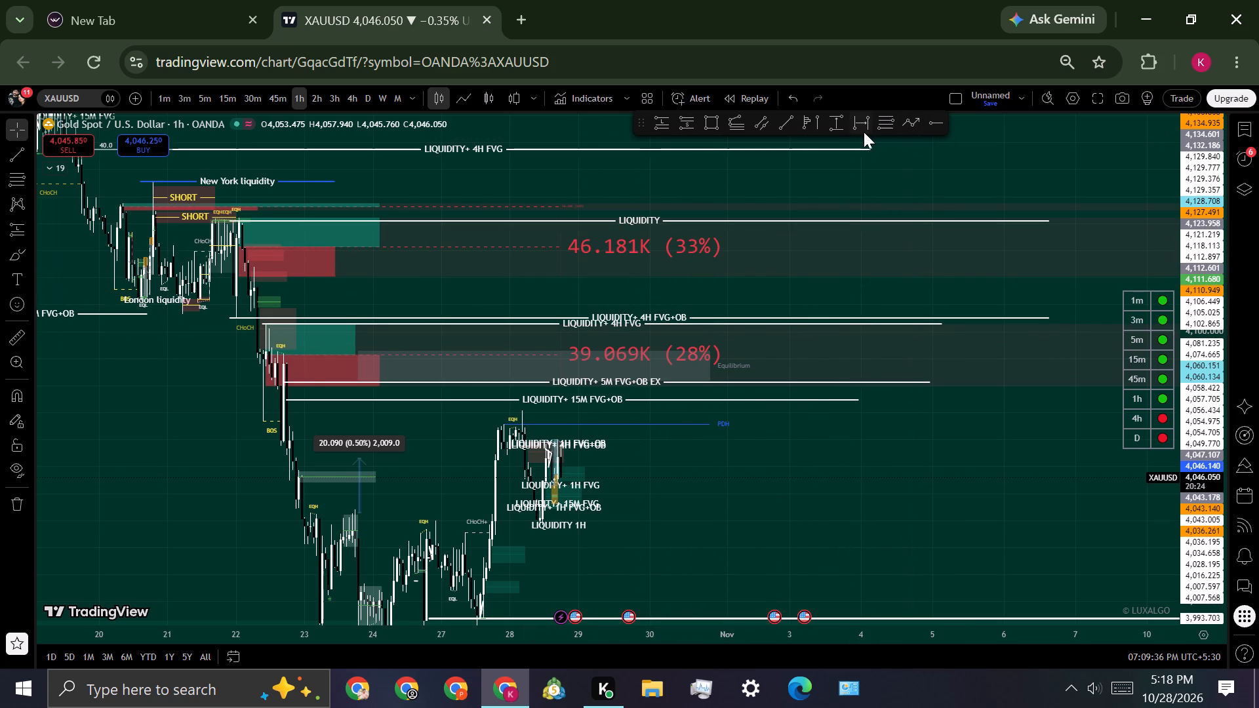
Clone the LIQUIDITY line at the 21 October swing high and place the copy below it at about 4,133.248.
left_click(763, 221)
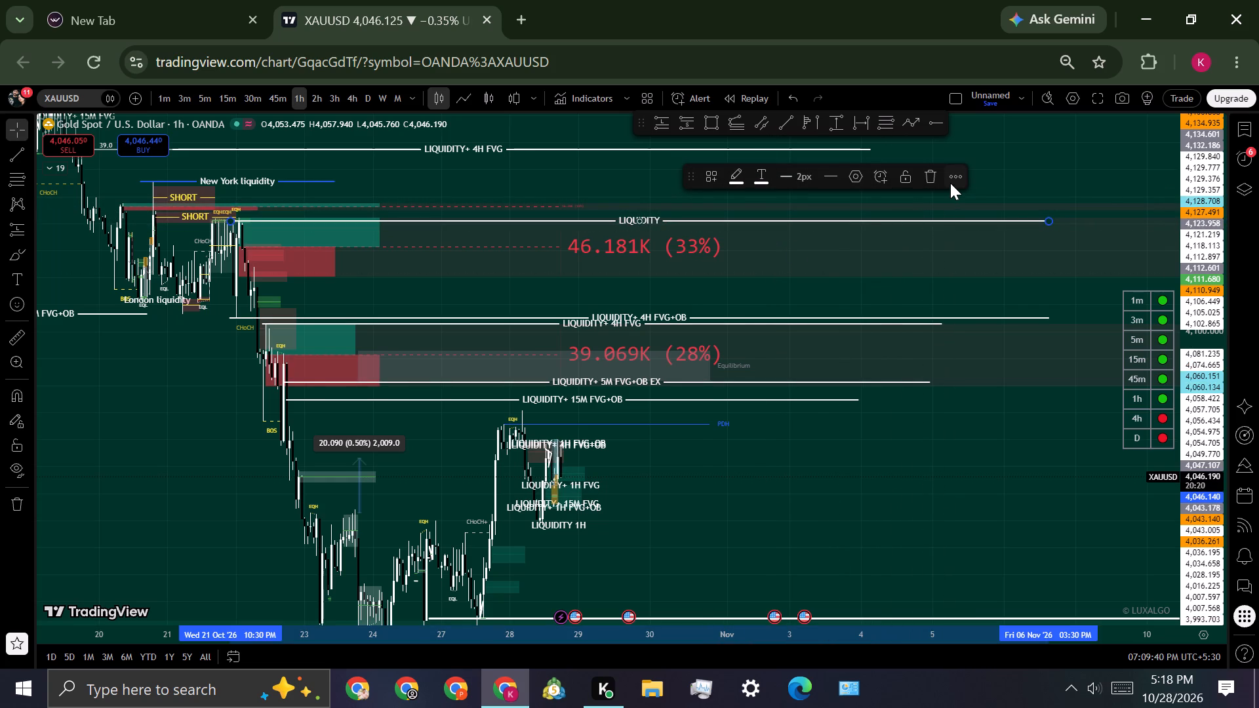
left_click(950, 183)
left_click(993, 254)
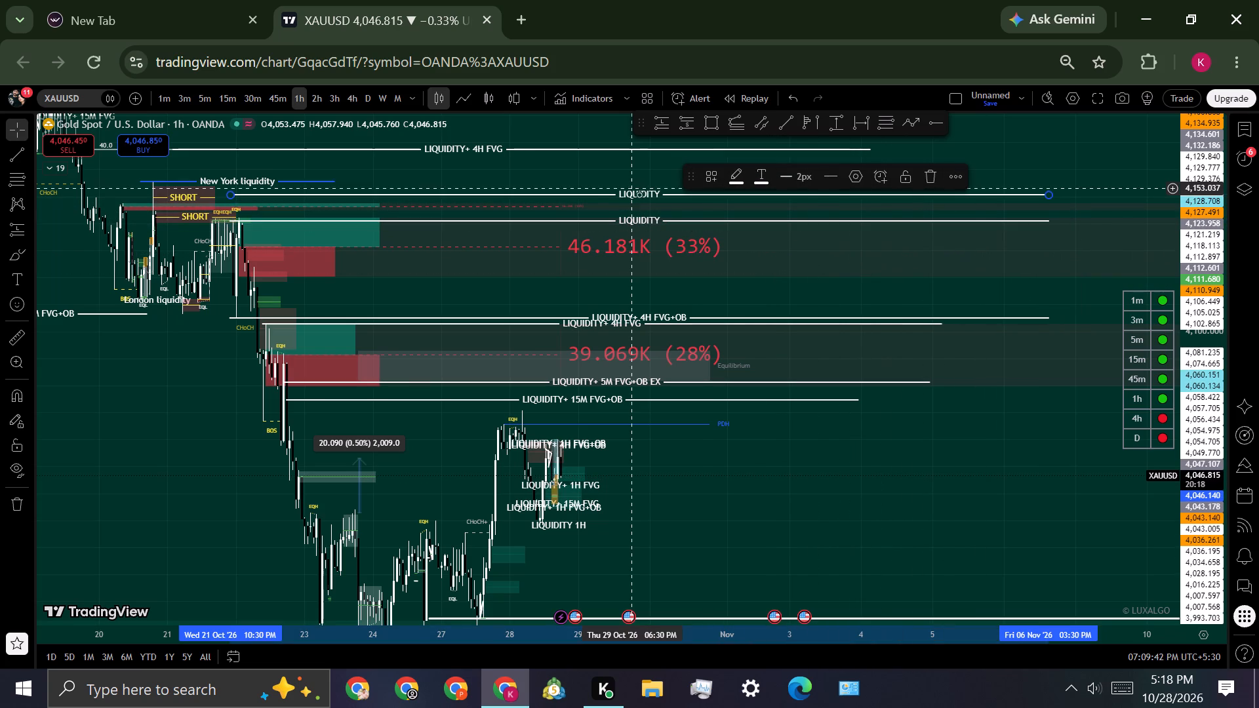
left_click_drag(633, 195, 641, 252)
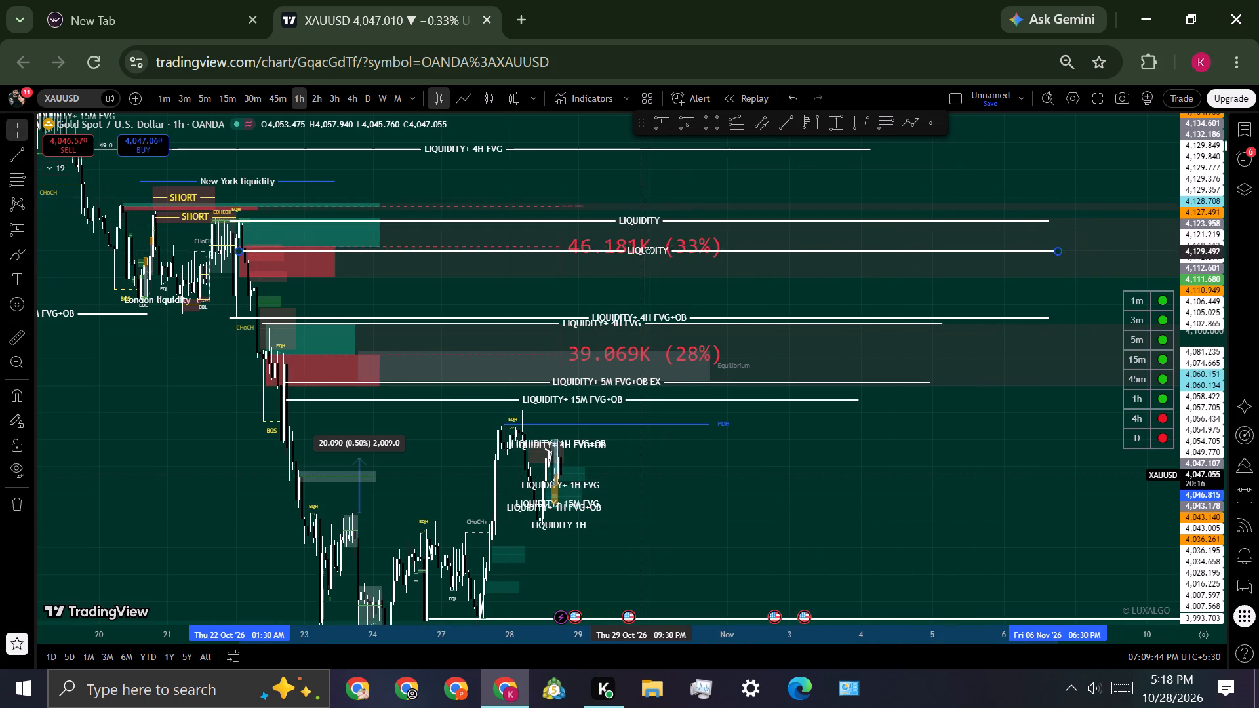
left_click_drag(641, 252, 635, 243)
left_click(716, 296)
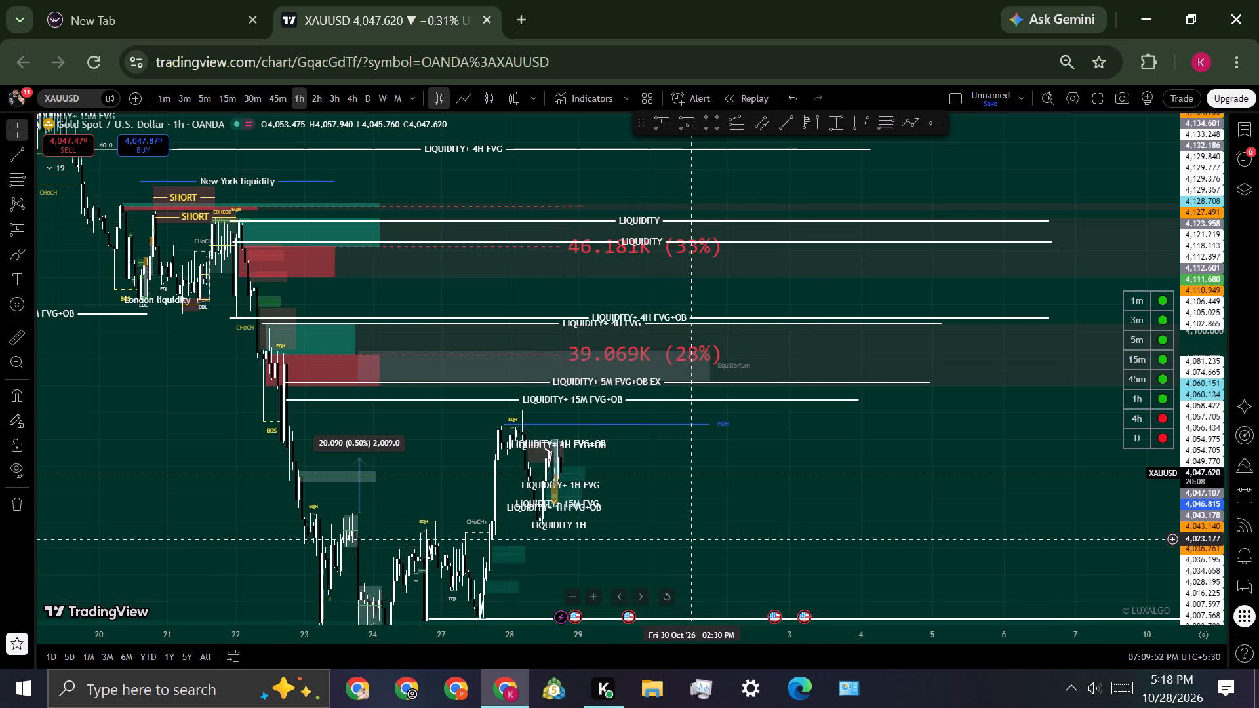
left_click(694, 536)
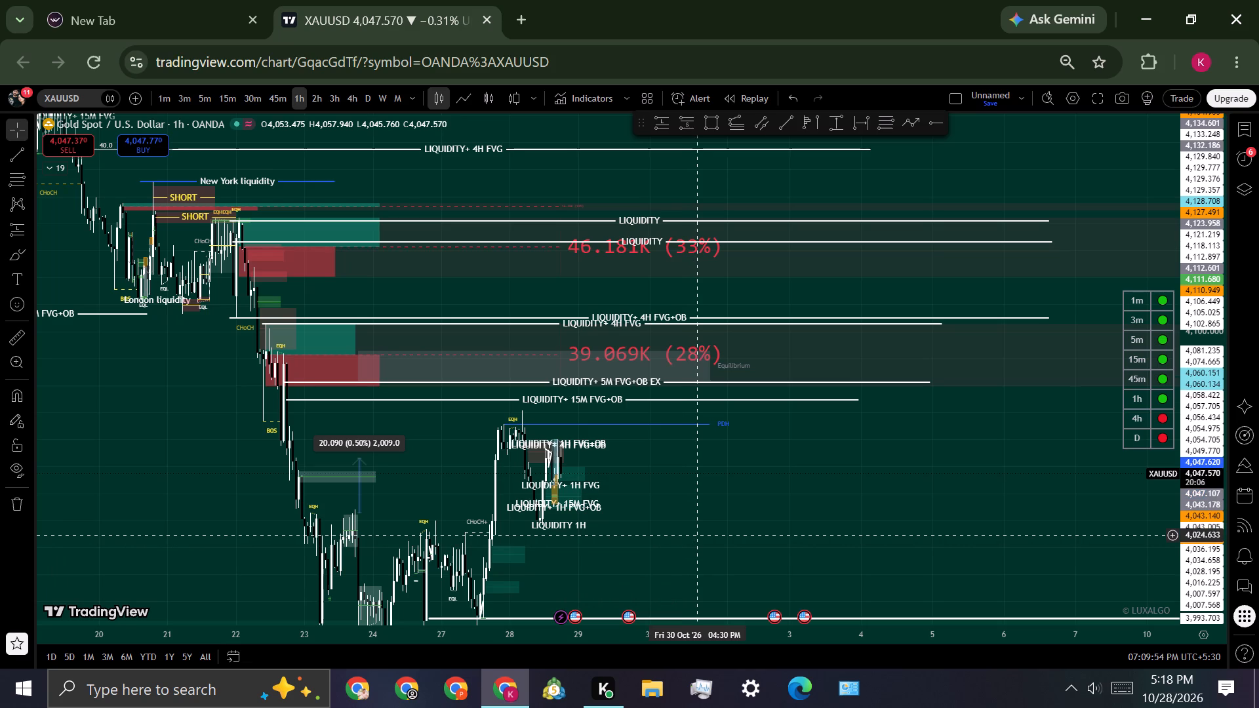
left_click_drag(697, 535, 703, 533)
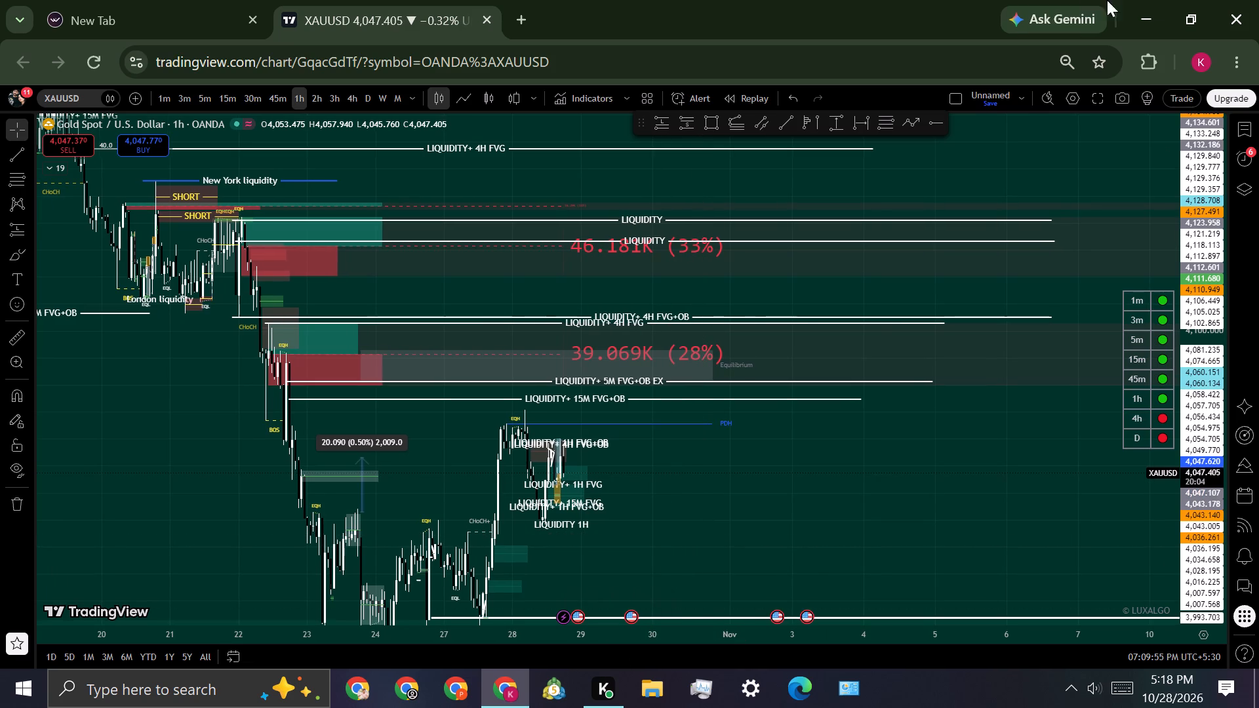
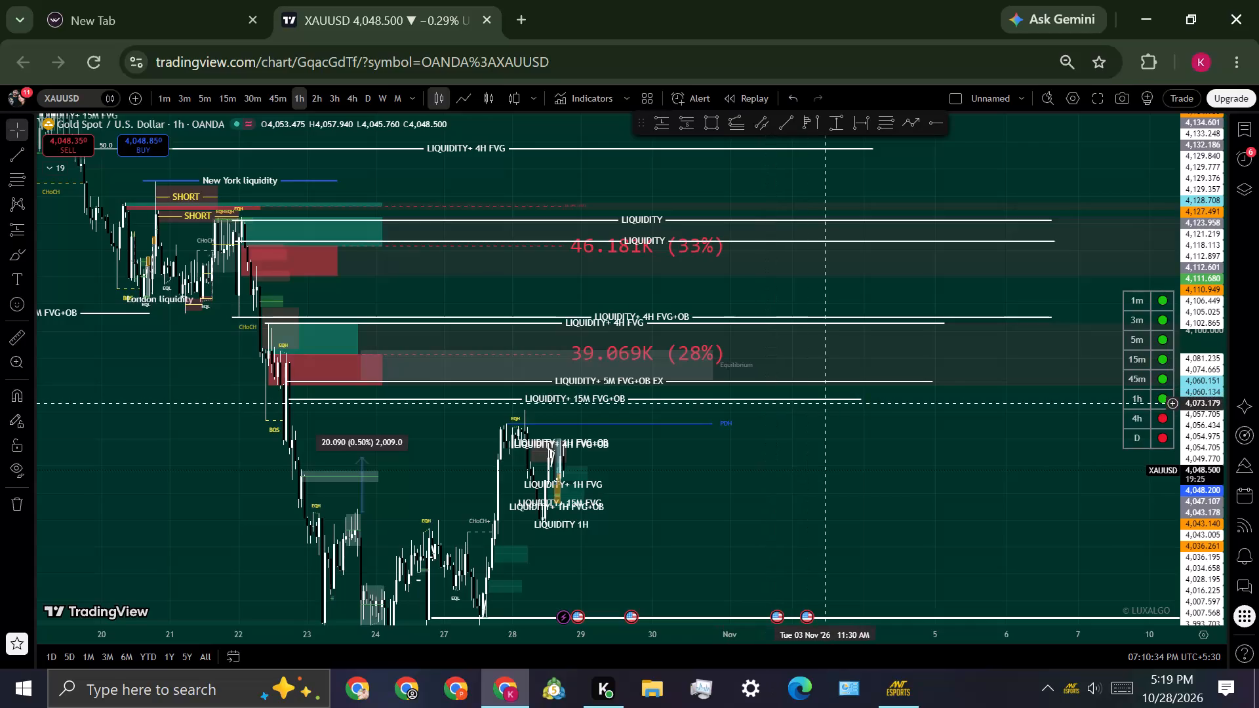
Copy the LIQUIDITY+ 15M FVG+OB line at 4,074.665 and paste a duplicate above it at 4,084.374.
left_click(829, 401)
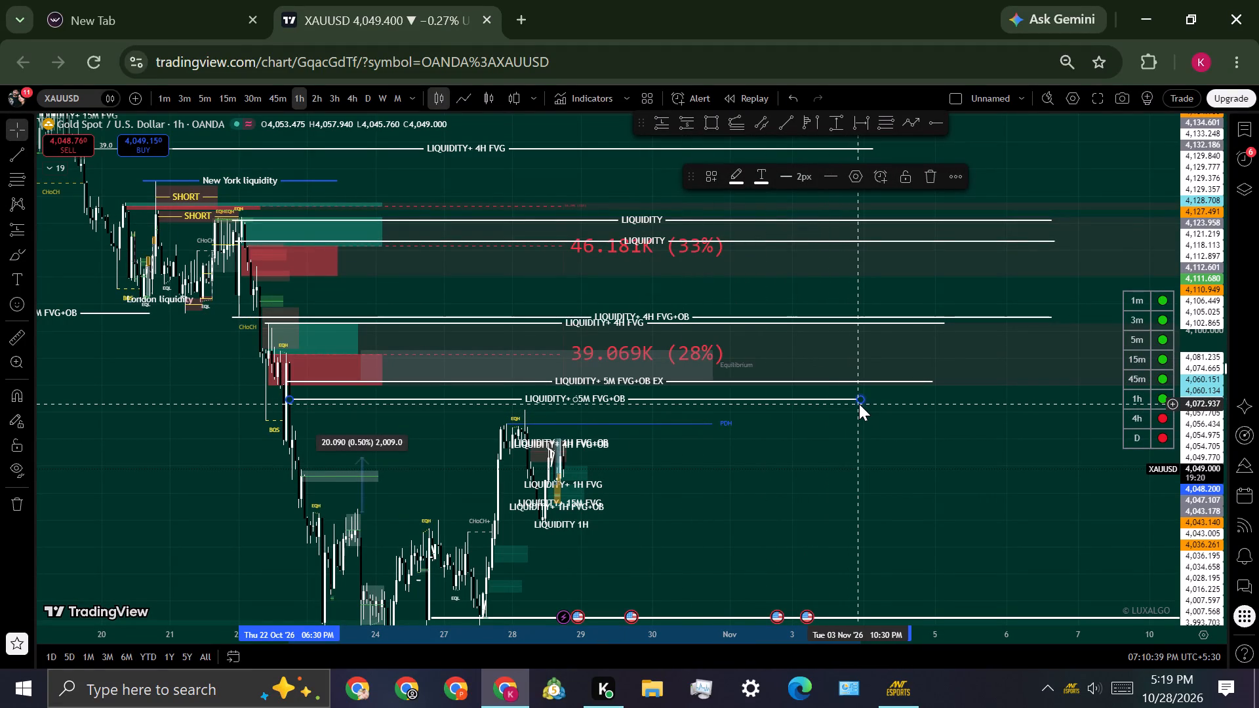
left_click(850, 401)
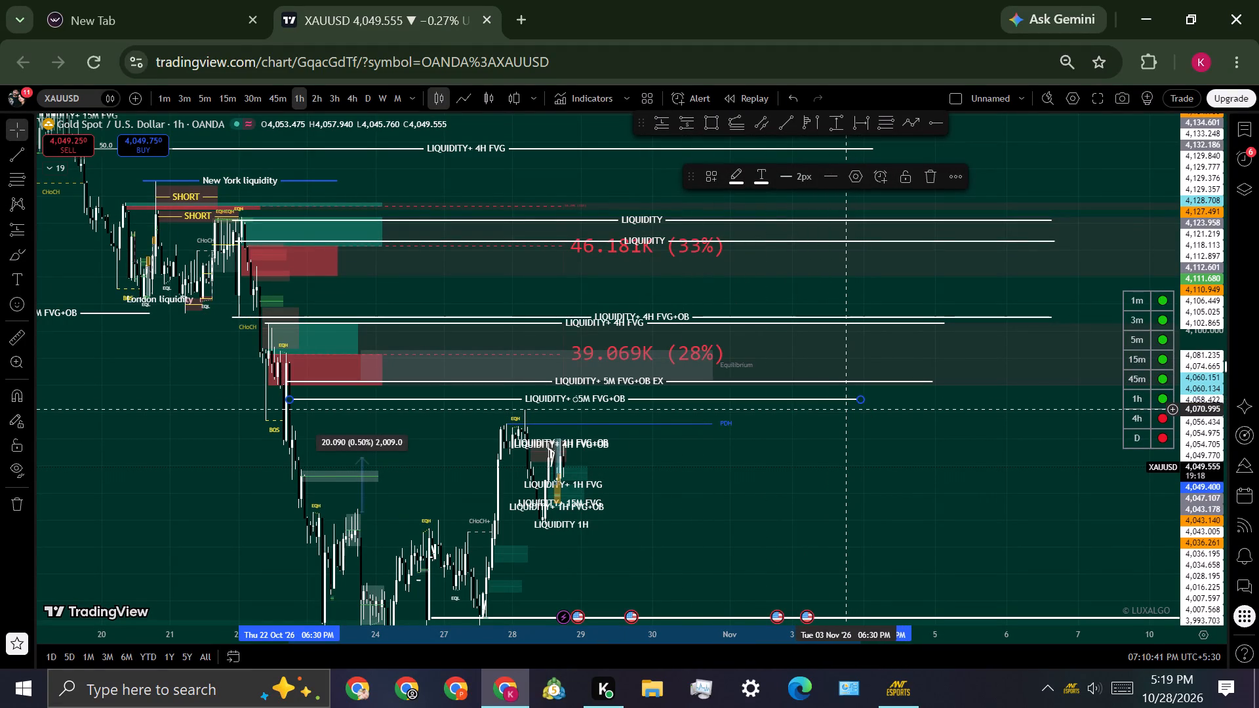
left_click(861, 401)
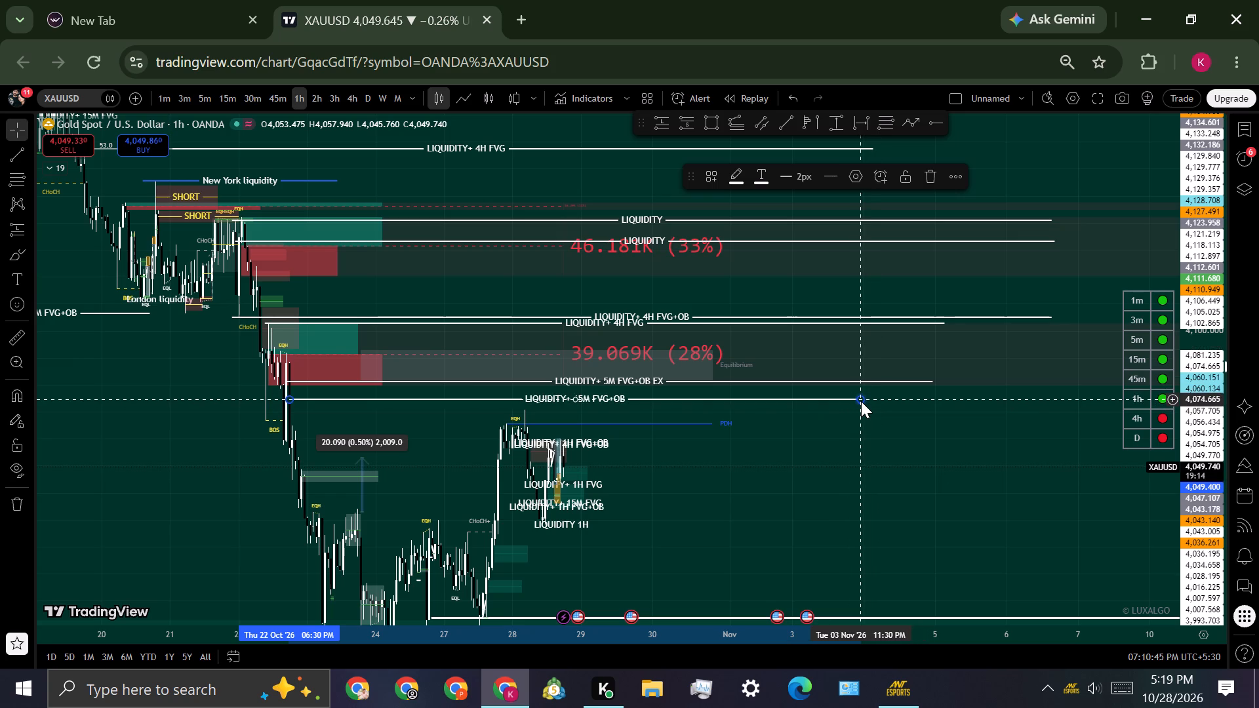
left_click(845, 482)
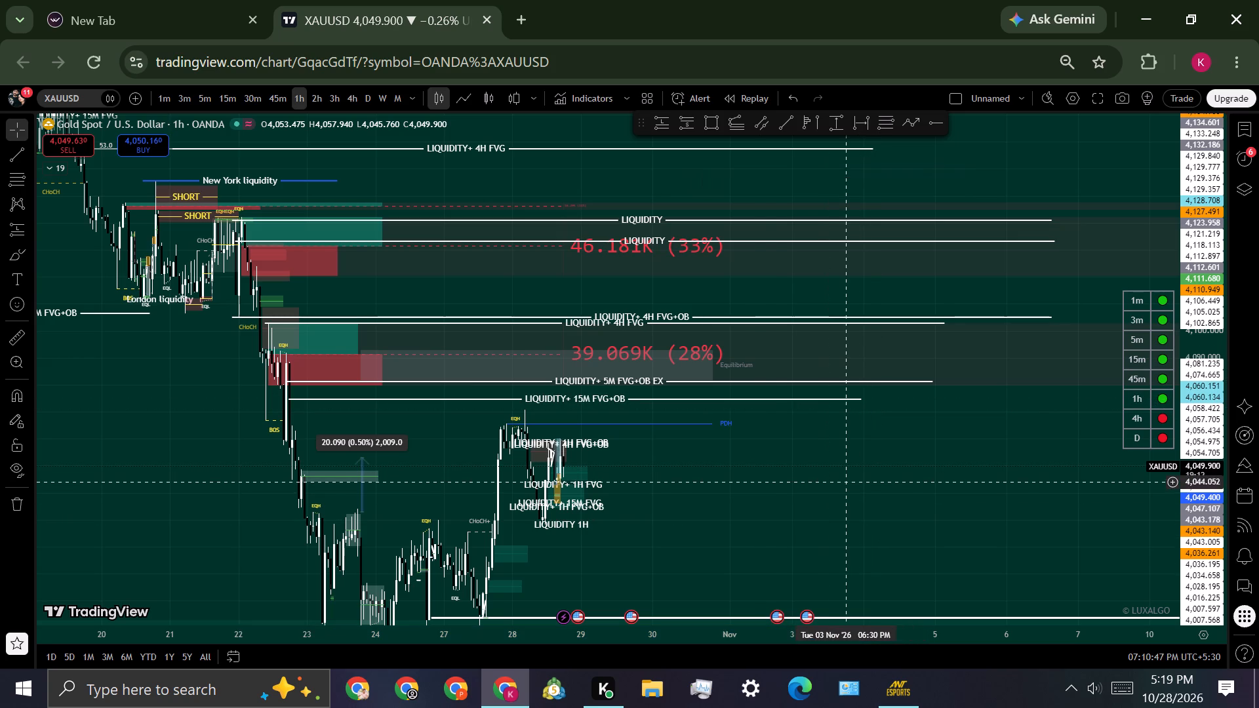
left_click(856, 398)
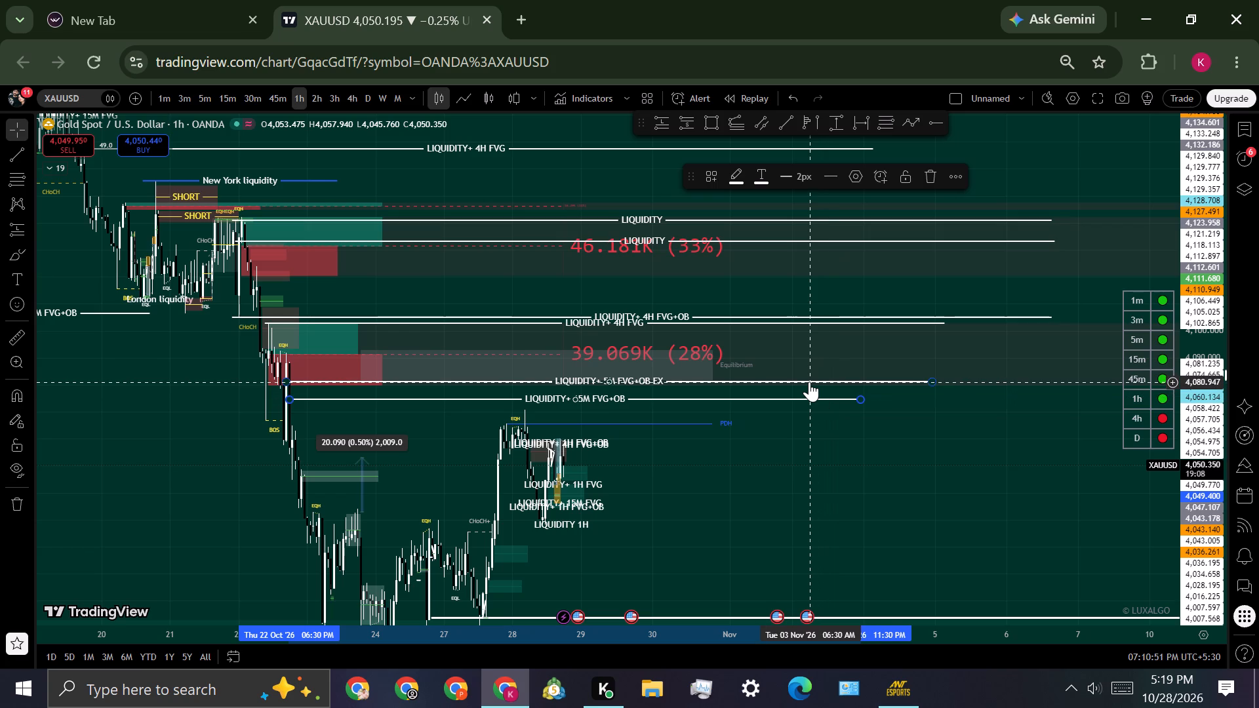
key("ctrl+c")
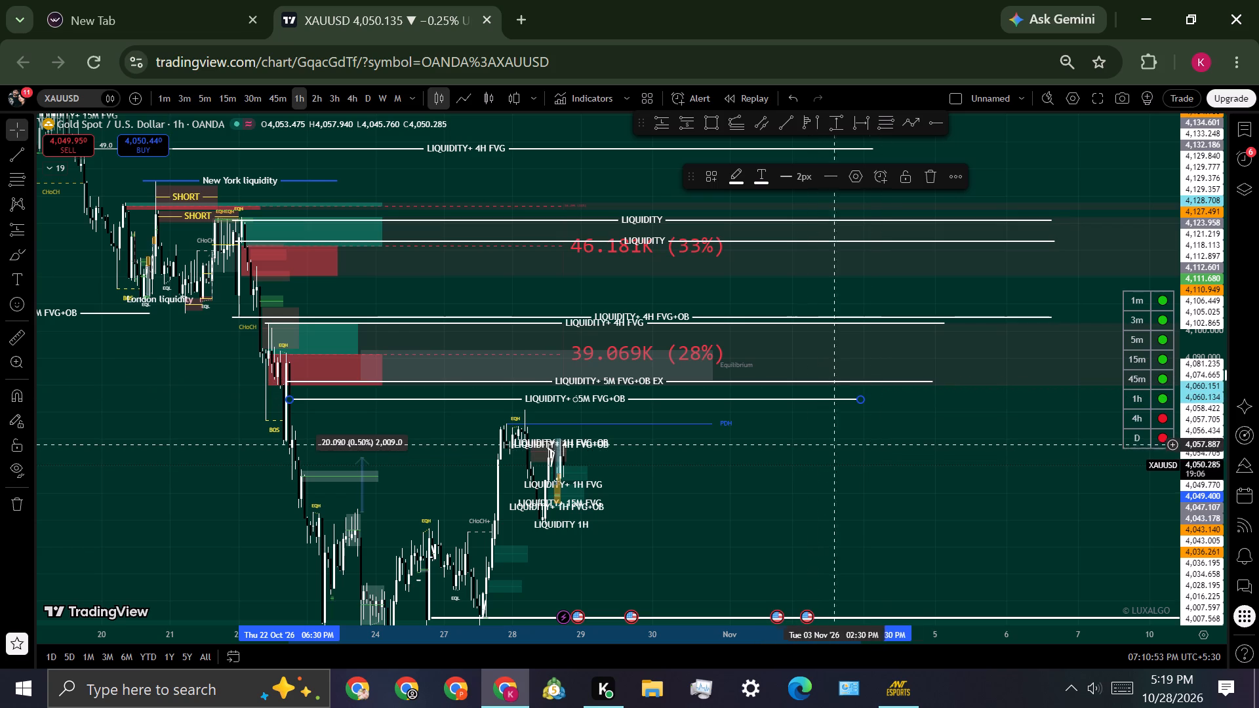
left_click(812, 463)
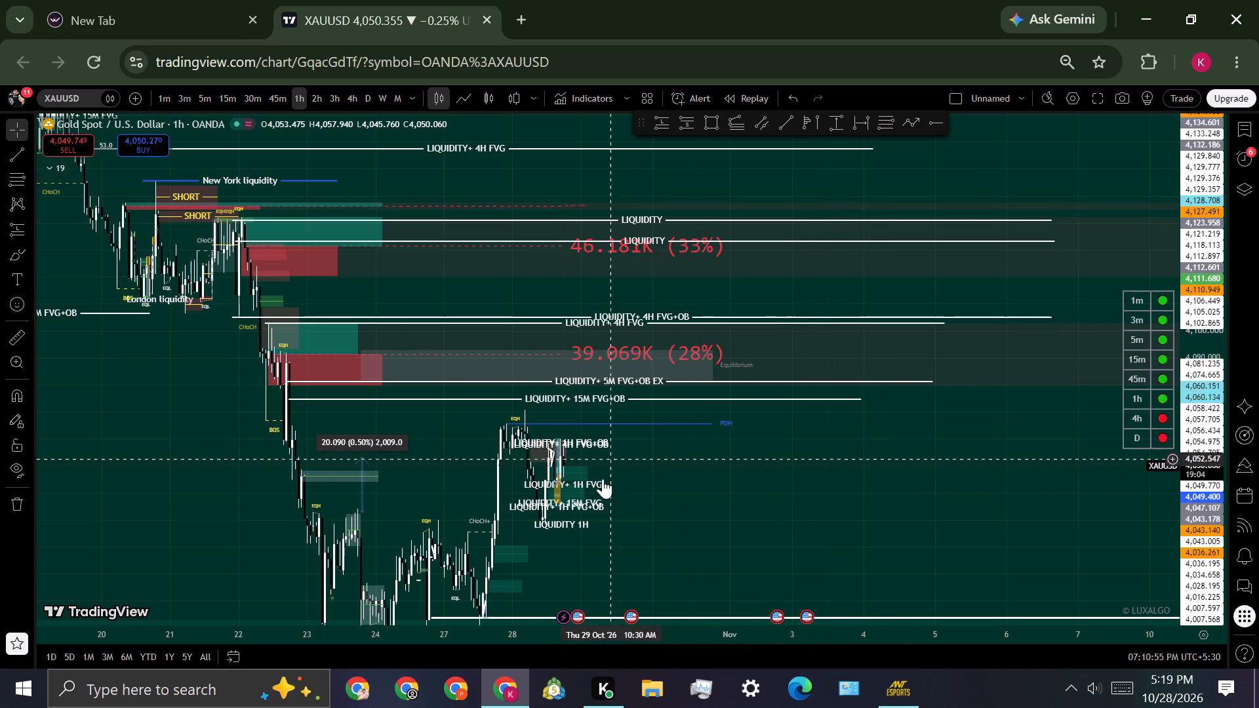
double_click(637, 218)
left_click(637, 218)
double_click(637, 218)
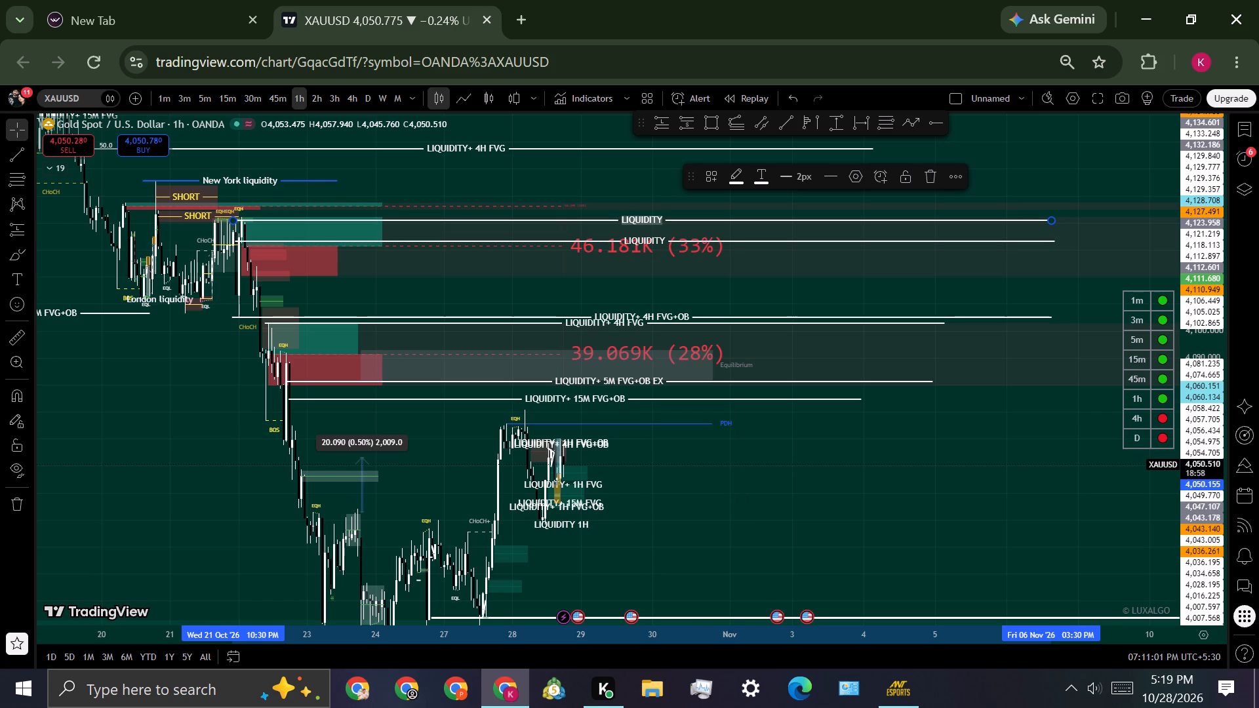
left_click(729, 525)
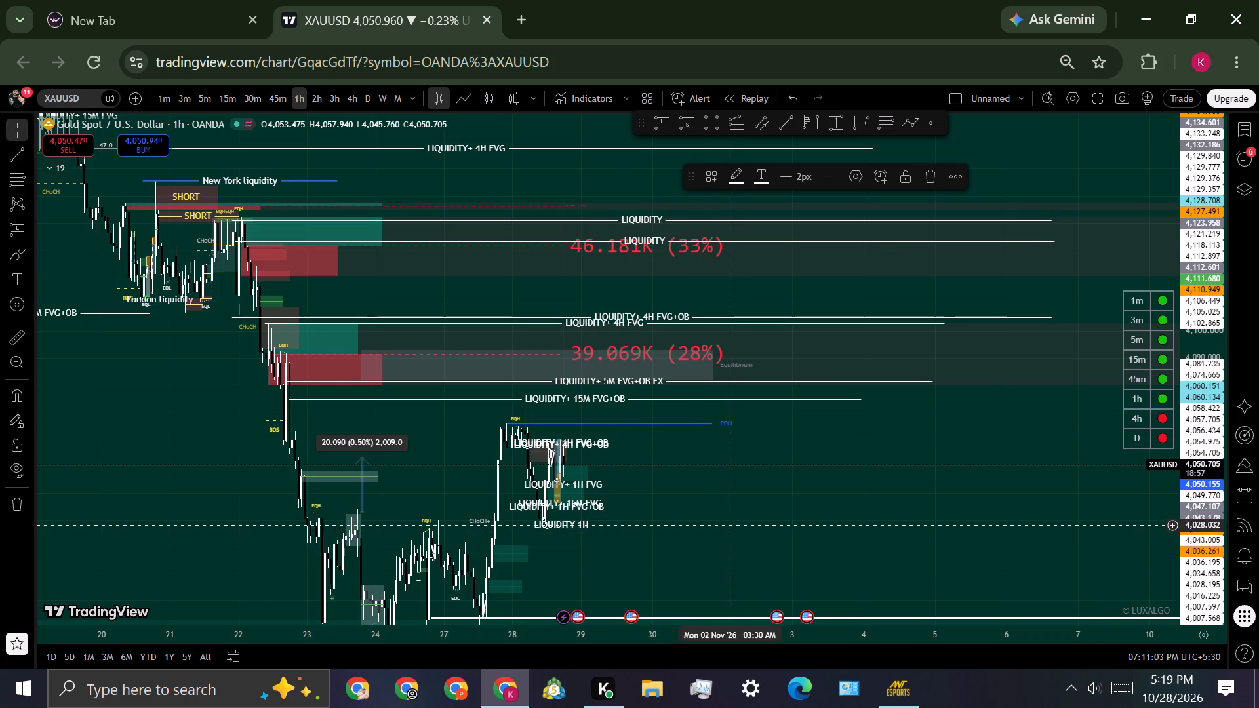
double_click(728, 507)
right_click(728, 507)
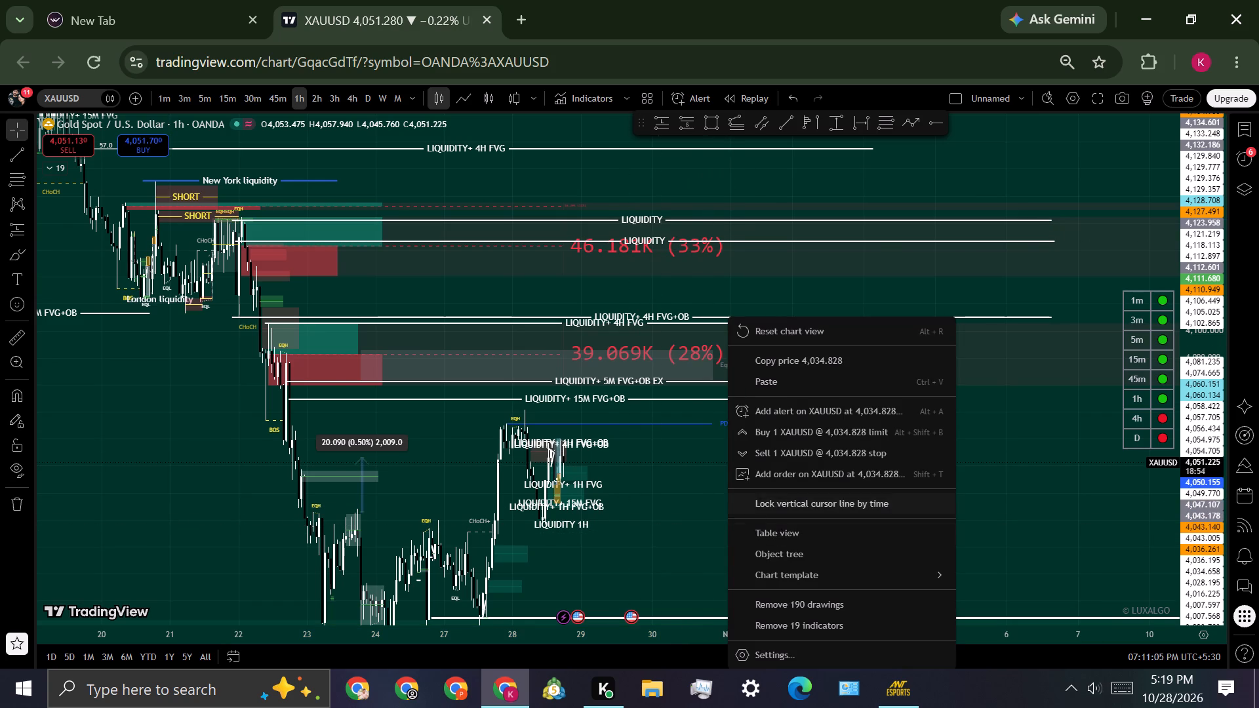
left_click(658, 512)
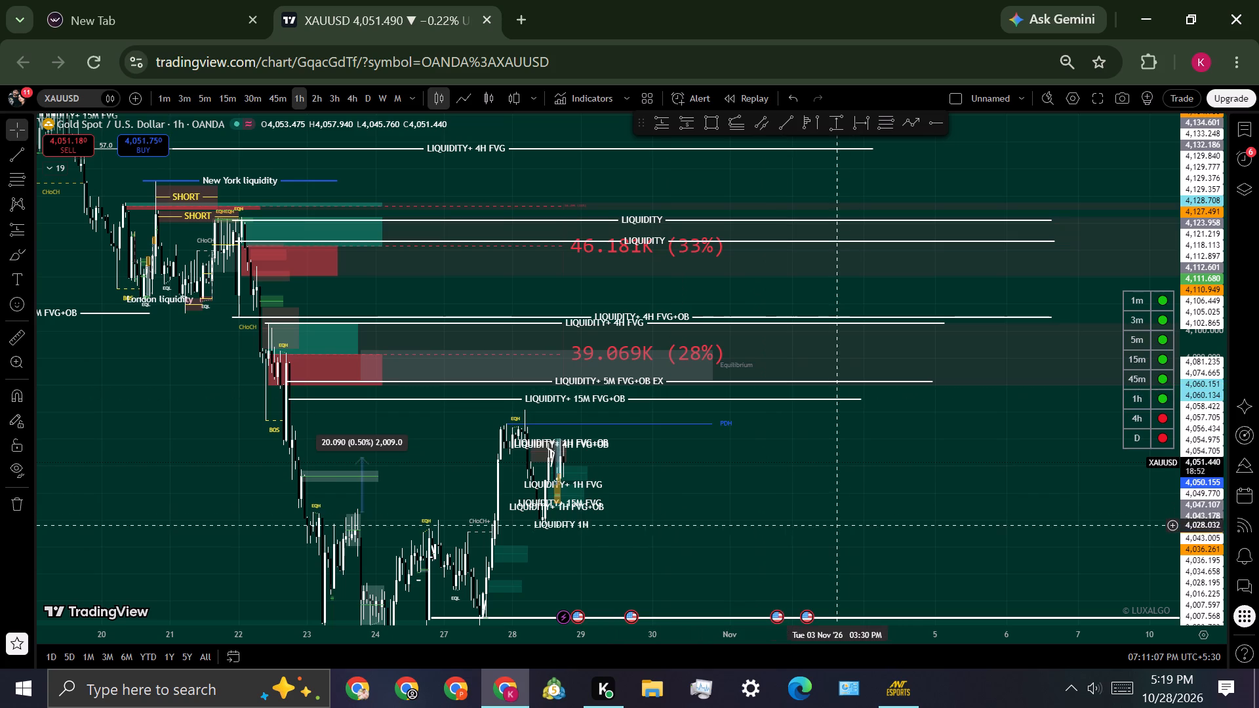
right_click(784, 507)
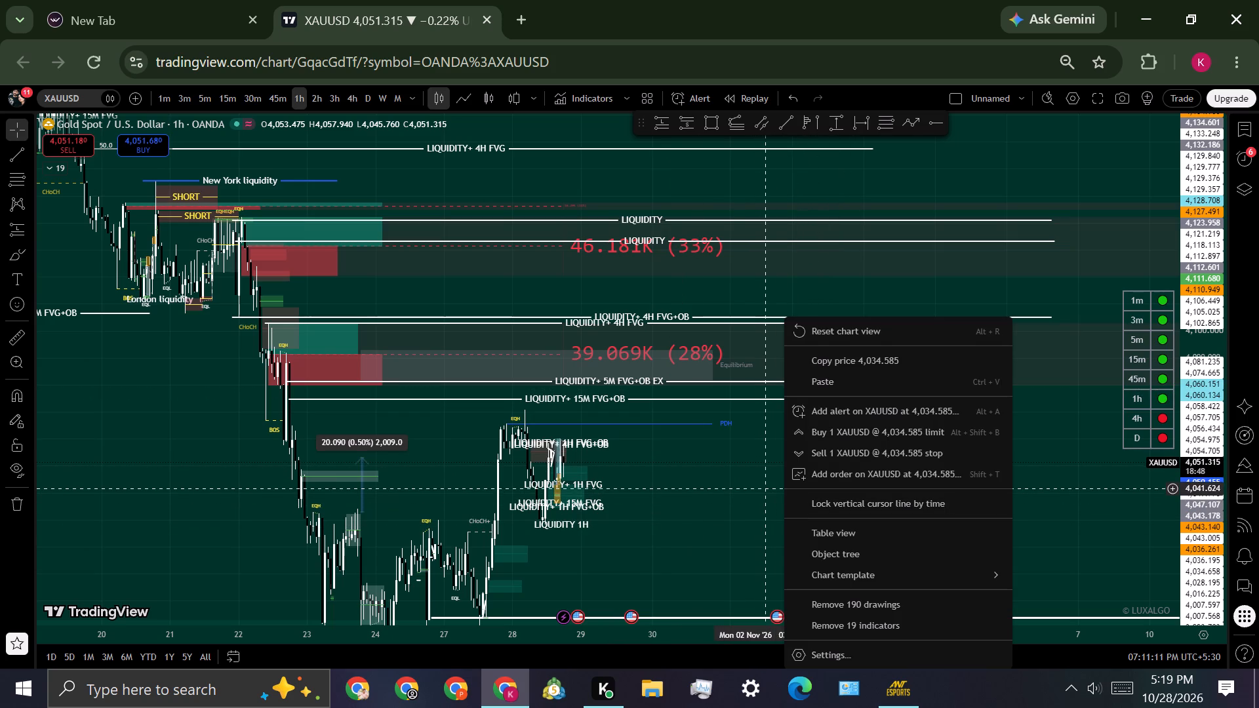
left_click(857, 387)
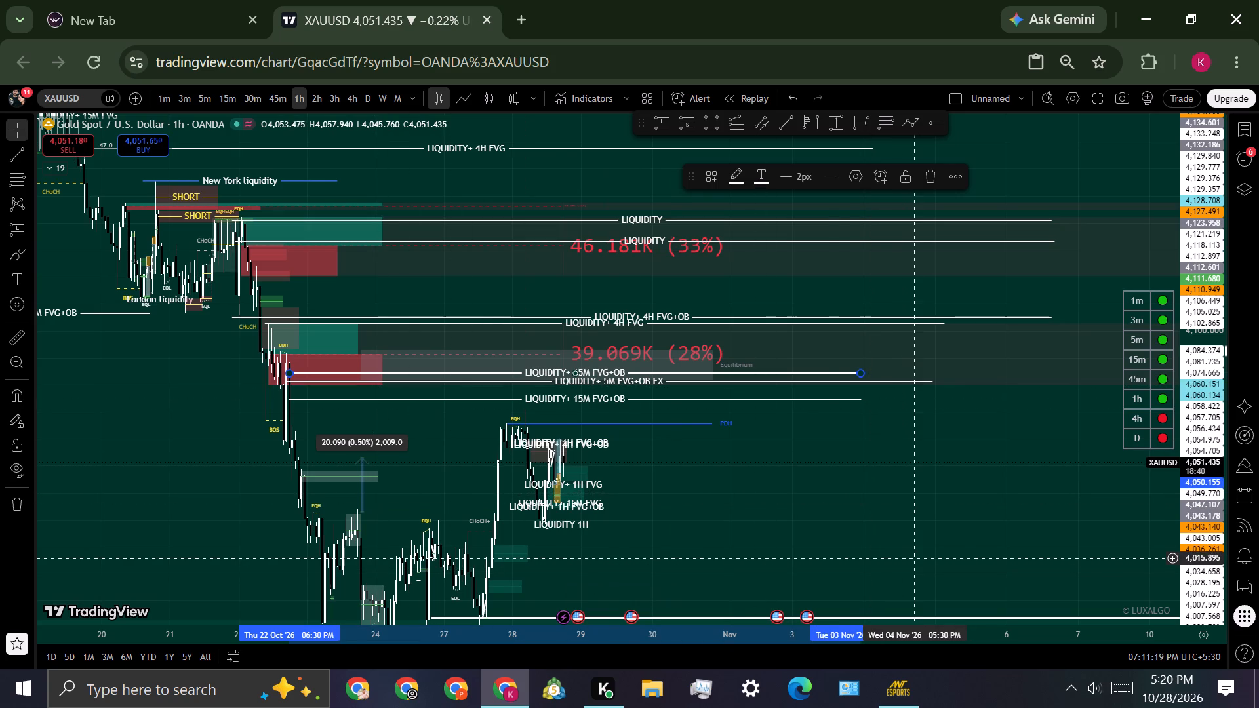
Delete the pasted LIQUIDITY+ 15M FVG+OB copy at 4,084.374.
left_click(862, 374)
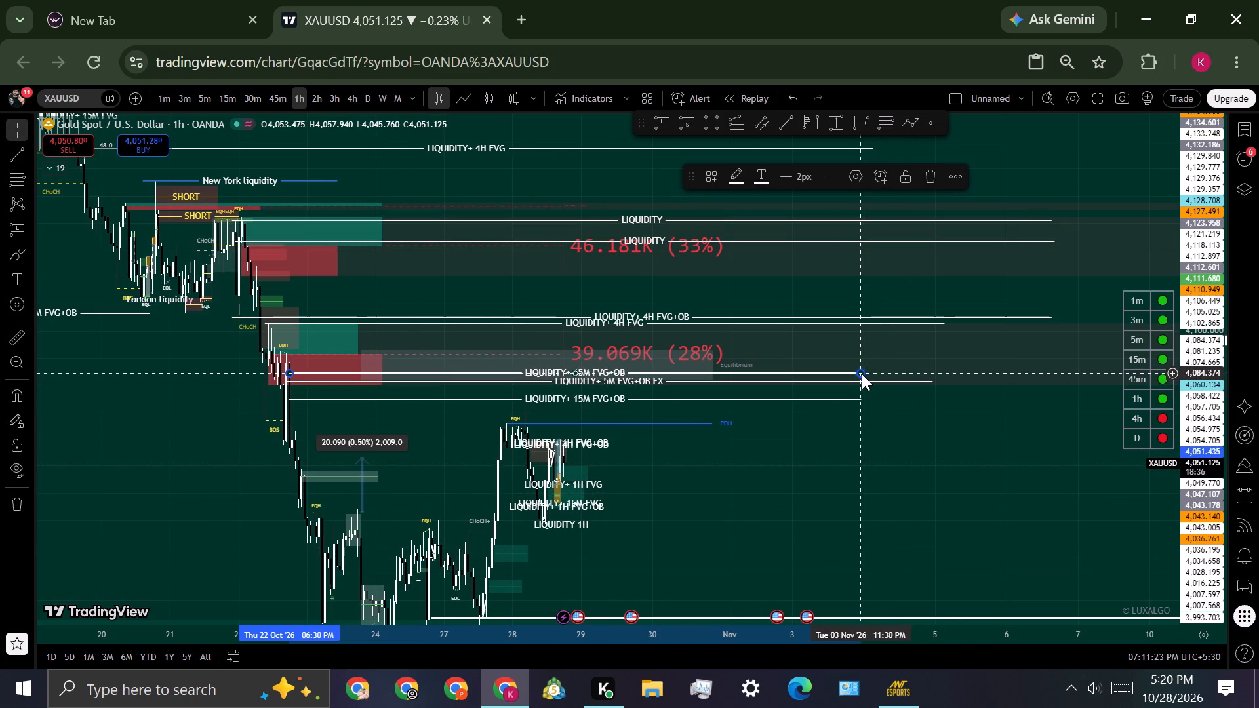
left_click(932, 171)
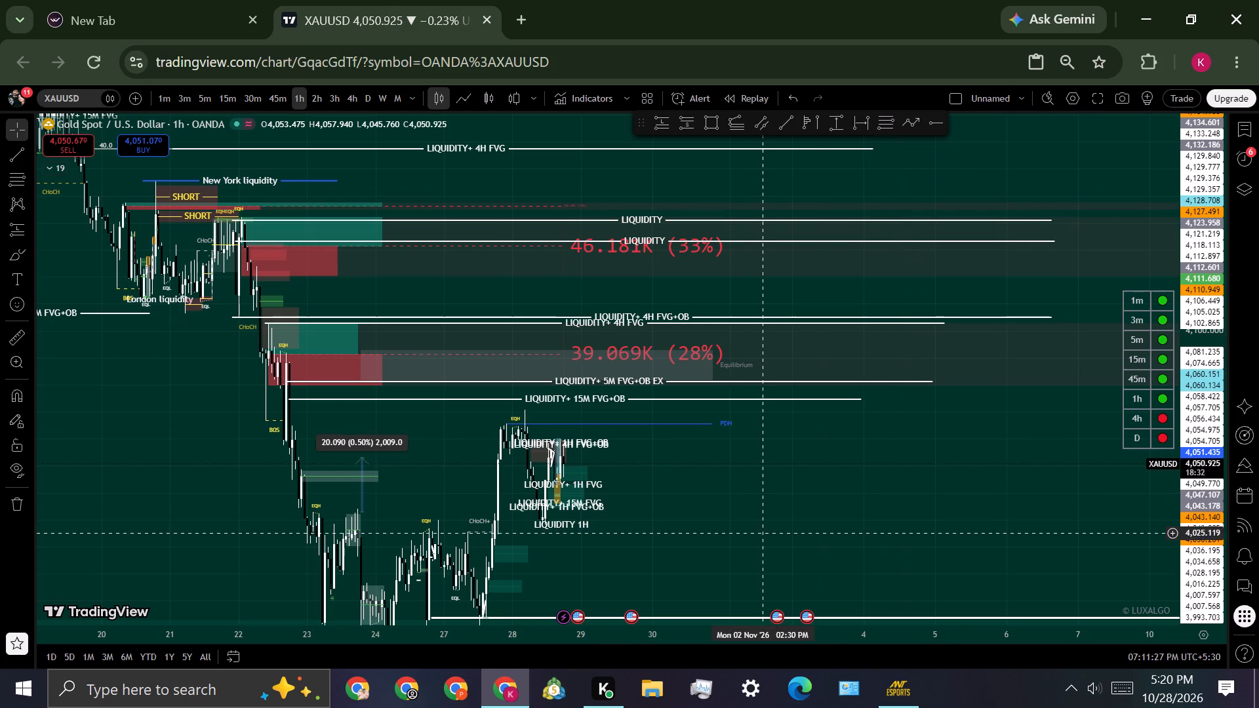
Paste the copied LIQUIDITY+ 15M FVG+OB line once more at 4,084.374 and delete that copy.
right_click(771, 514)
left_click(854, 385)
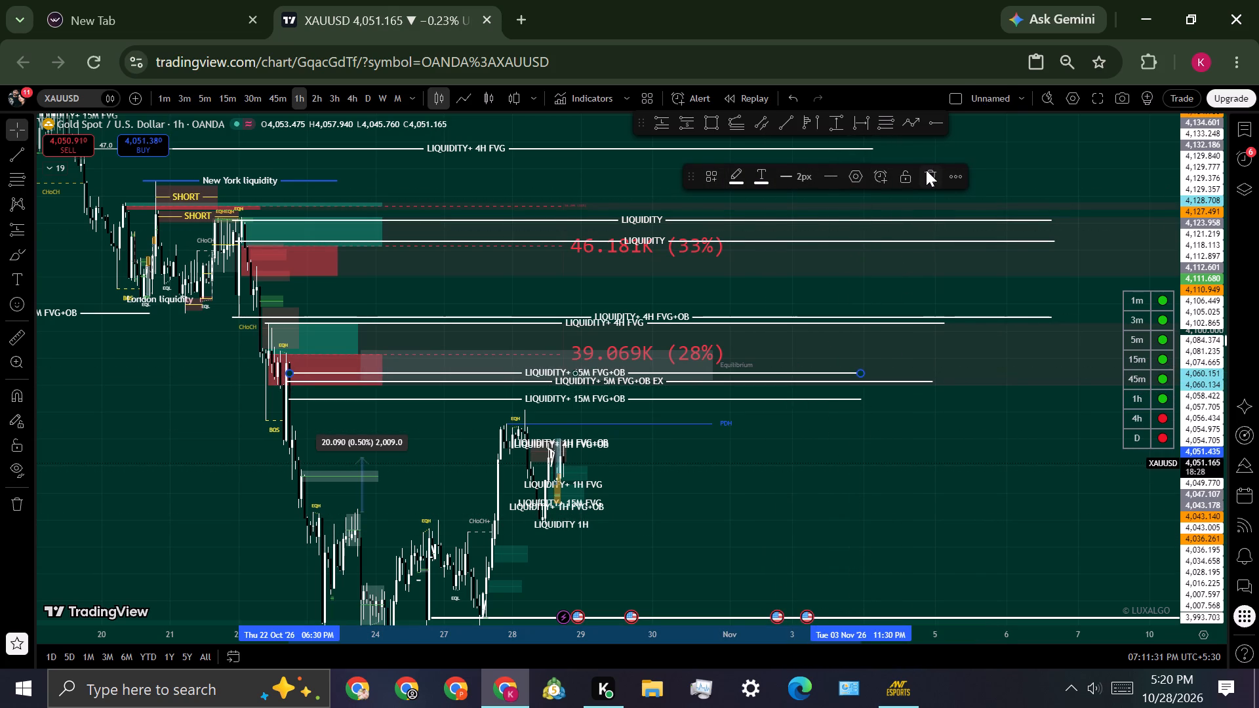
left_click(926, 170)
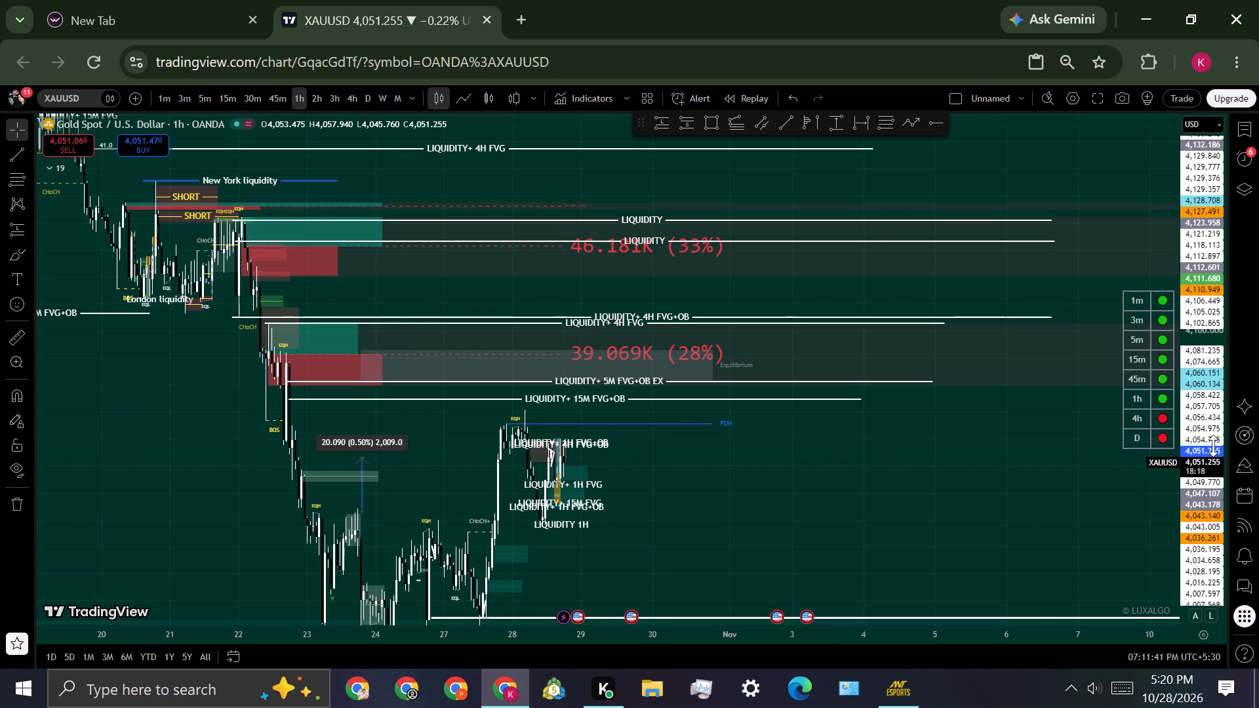
Compare the liquidity levels and order blocks around the current price on the 1h and 15m timeframes.
scroll(1212, 446, "down", 3)
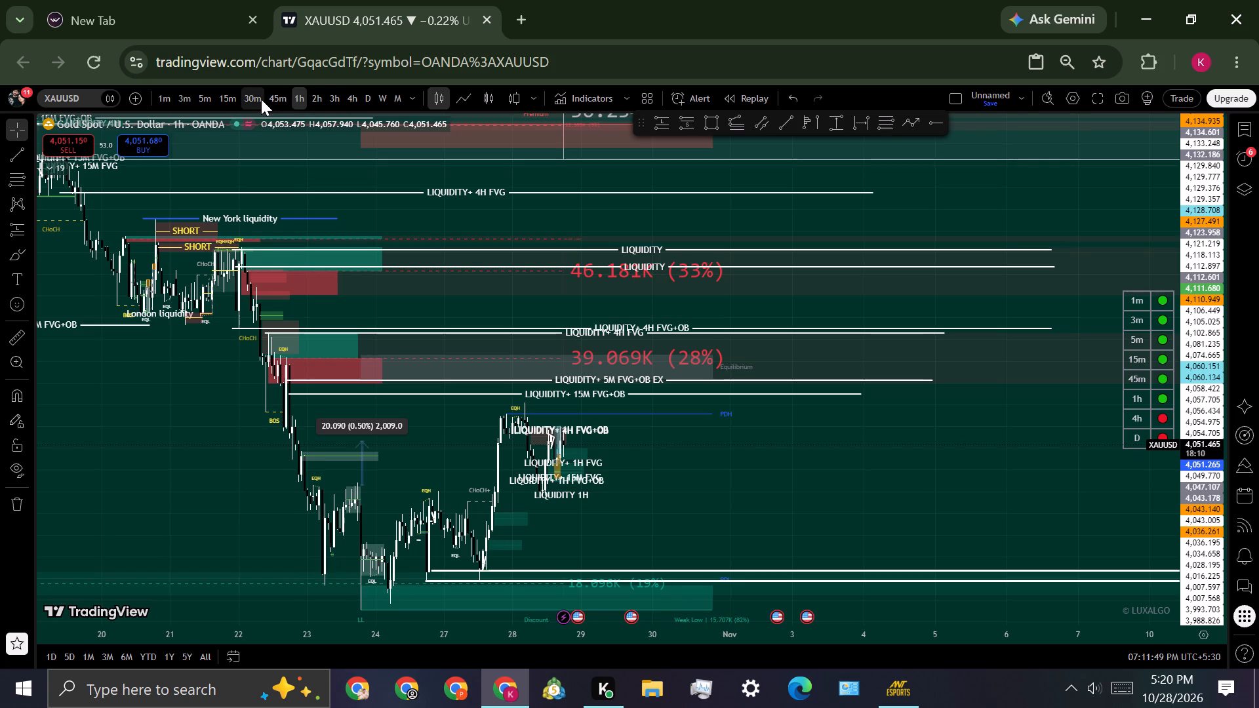
left_click(235, 100)
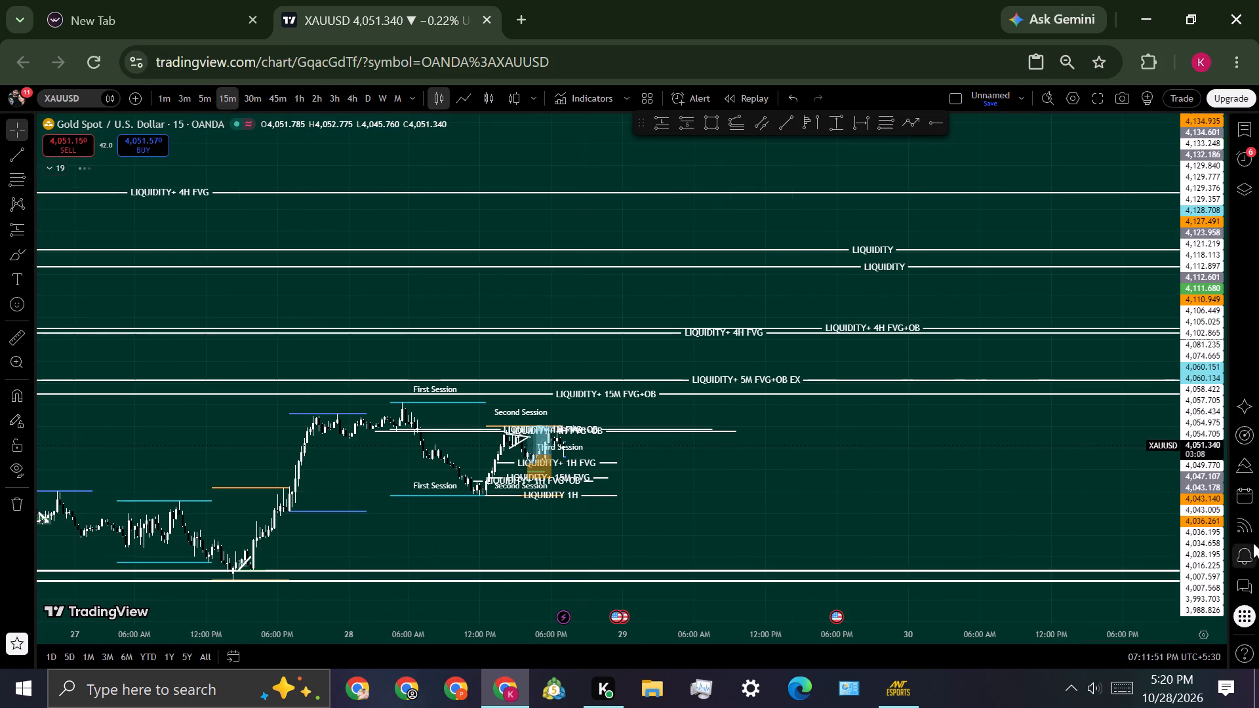
left_click_drag(1197, 547, 1191, 512)
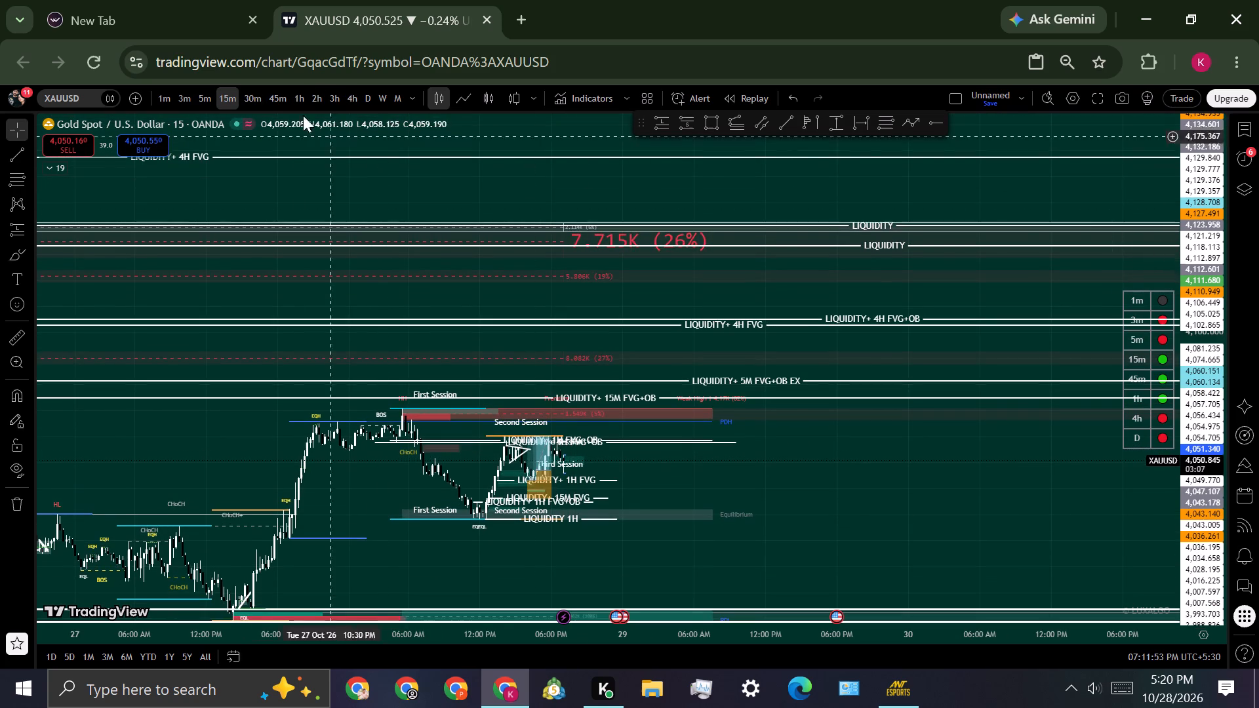
left_click(298, 104)
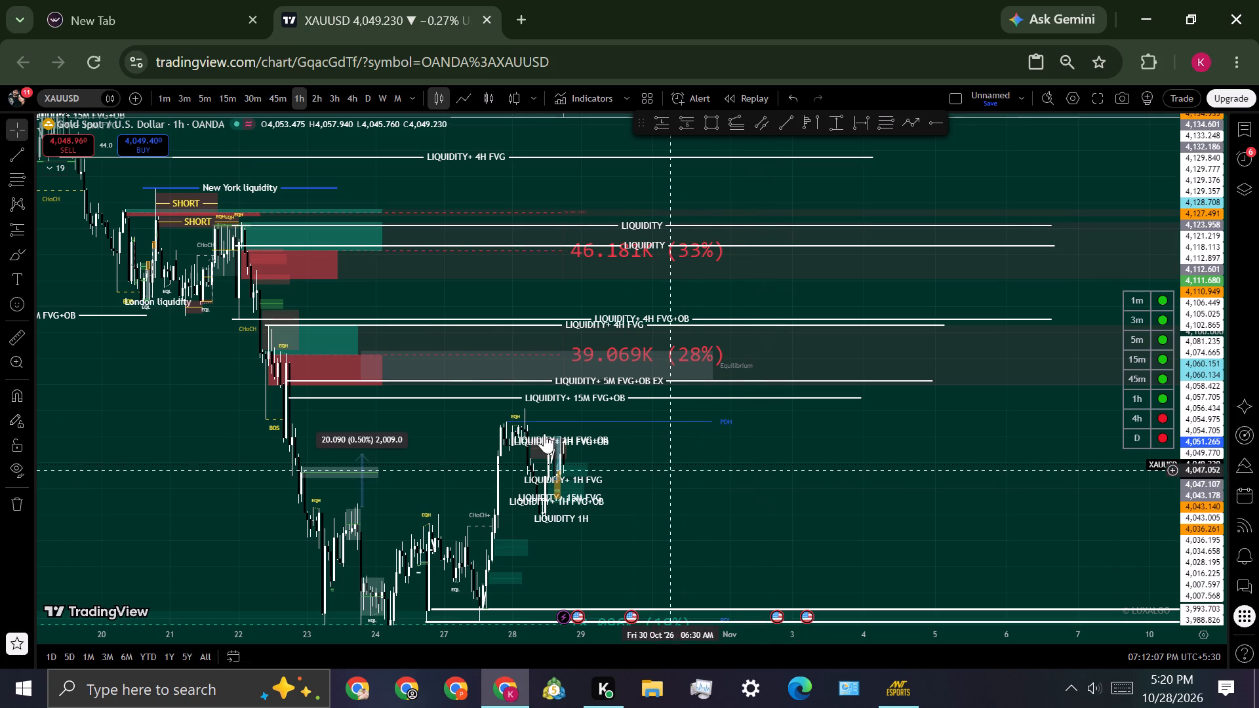
Switch to the 15m timeframe and examine the price structure from the 22 October decline to the current price.
left_click(226, 101)
scroll(679, 441, "down", 6)
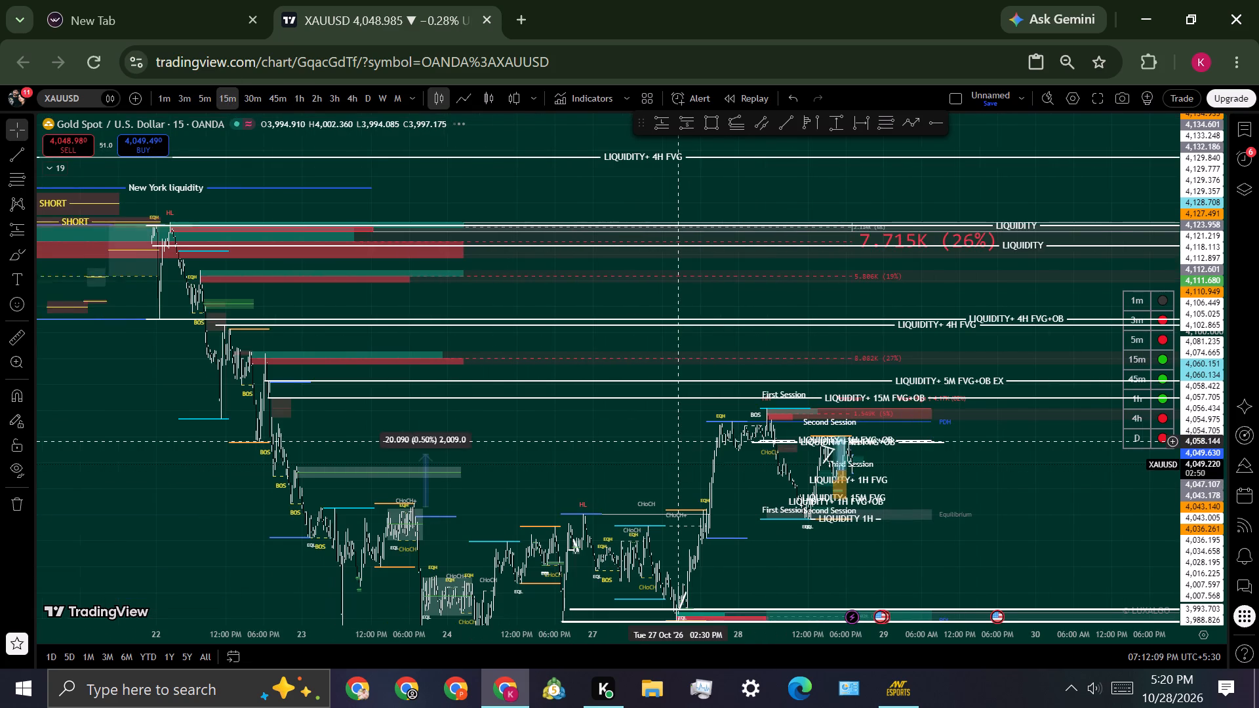
scroll(519, 453, "up", 1)
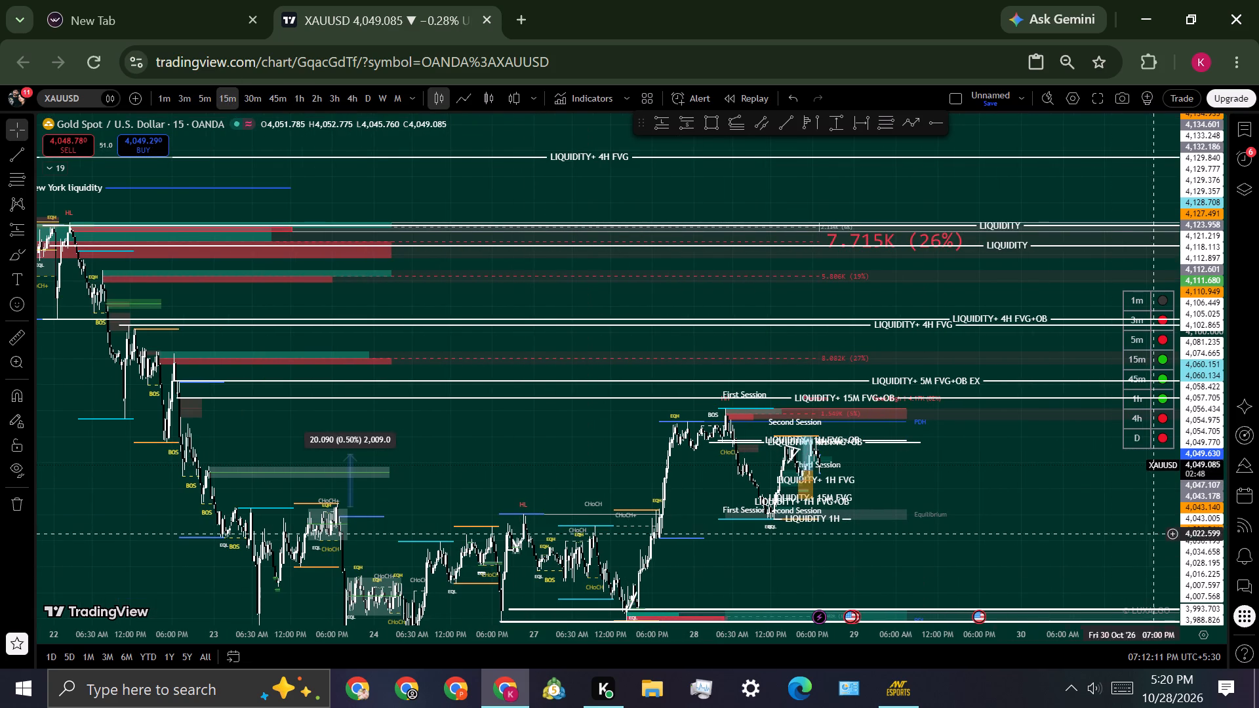
scroll(1218, 482, "up", 8)
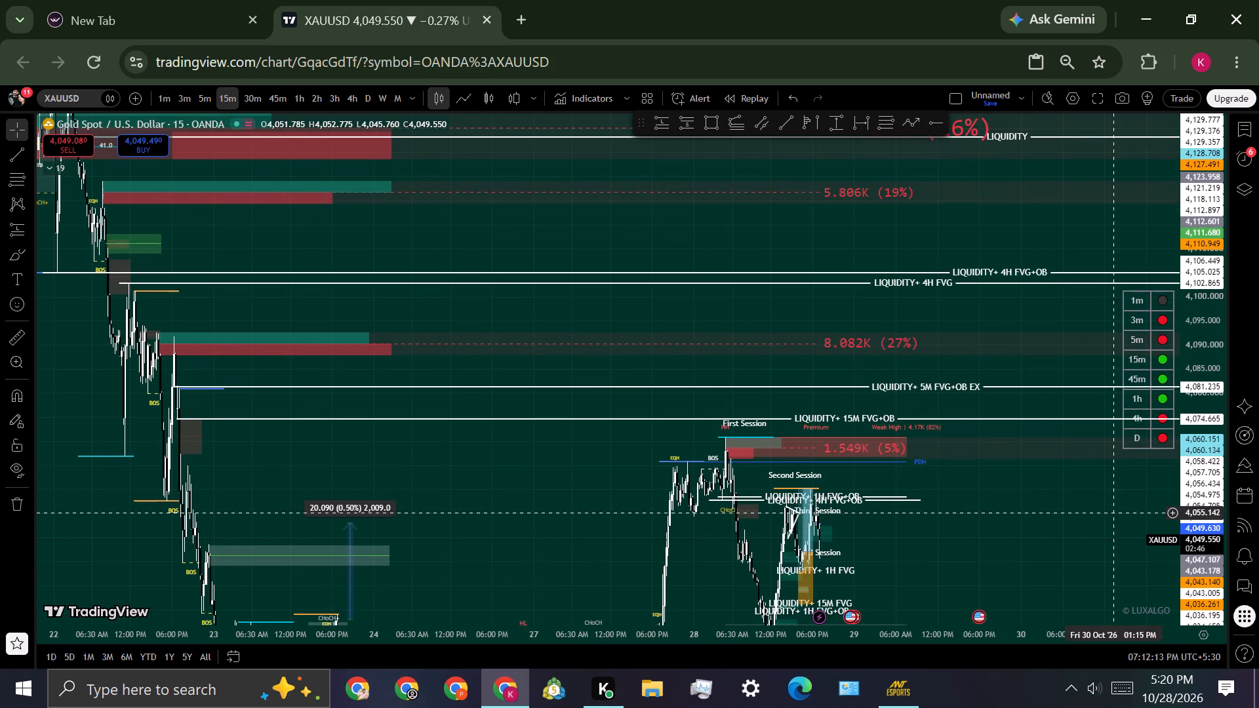
scroll(1109, 513, "up", 2)
scroll(1109, 513, "down", 2)
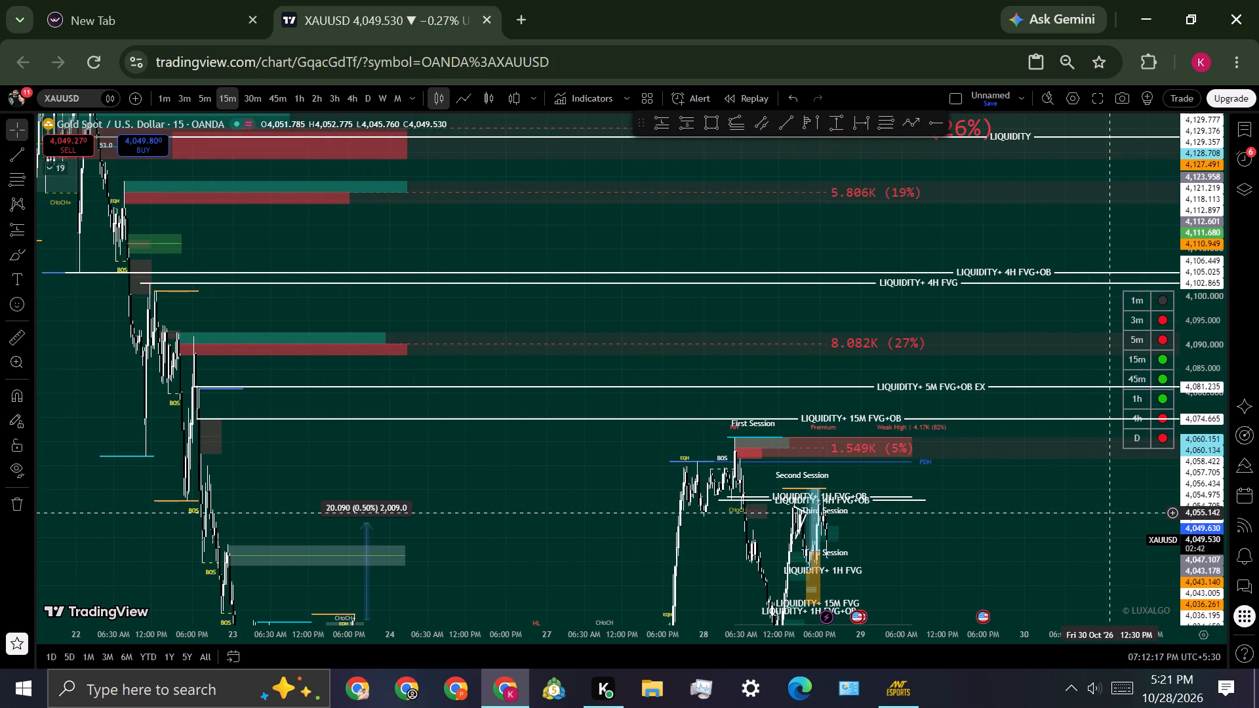
left_click_drag(304, 452, 641, 430)
scroll(445, 385, "up", 3)
left_click_drag(812, 477, 579, 454)
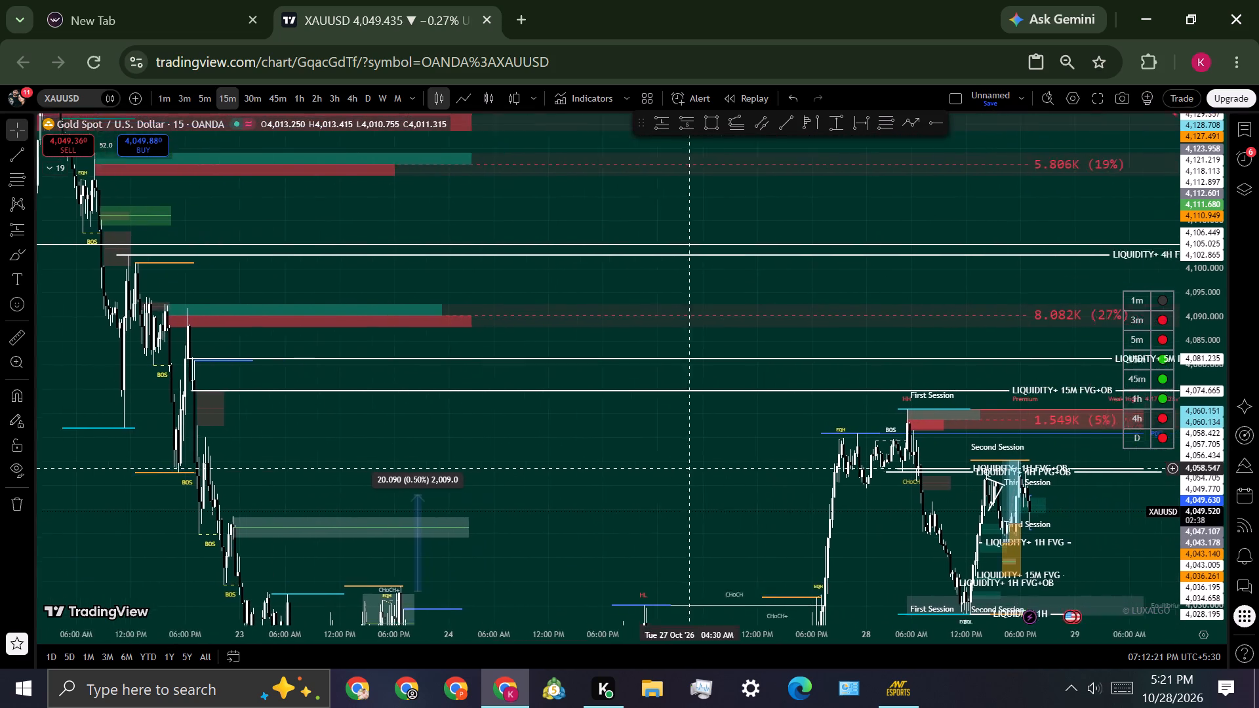
left_click_drag(579, 454, 374, 430)
scroll(374, 429, "down", 2)
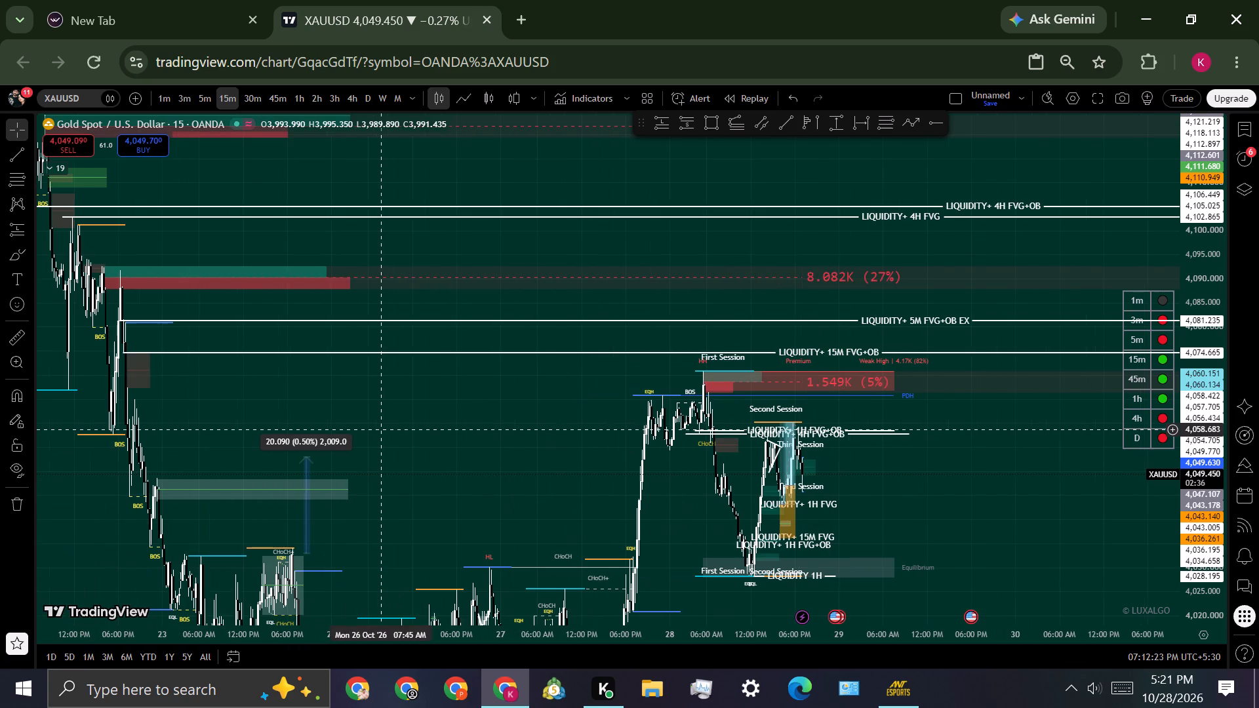
Switch to the 5m timeframe and examine the order blocks and liquidity levels along the 21 to 23 October decline.
left_click(207, 103)
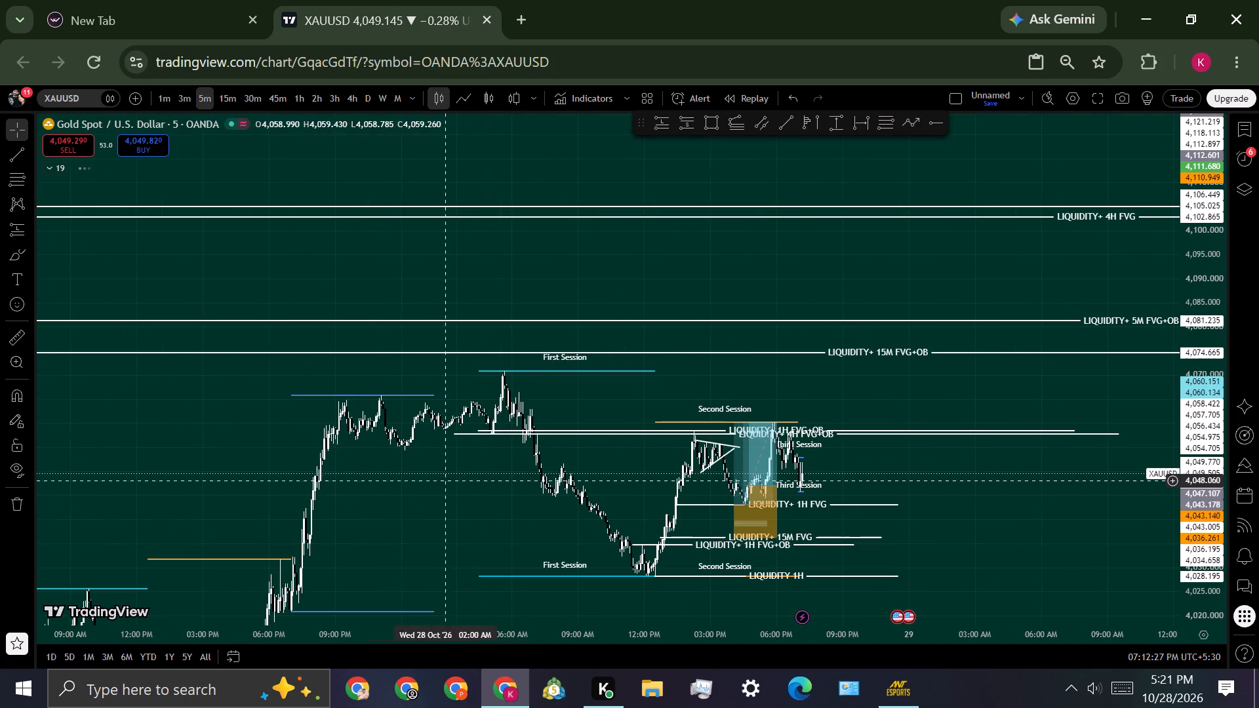
scroll(430, 496, "down", 10)
left_click_drag(424, 442, 871, 500)
scroll(582, 416, "up", 4)
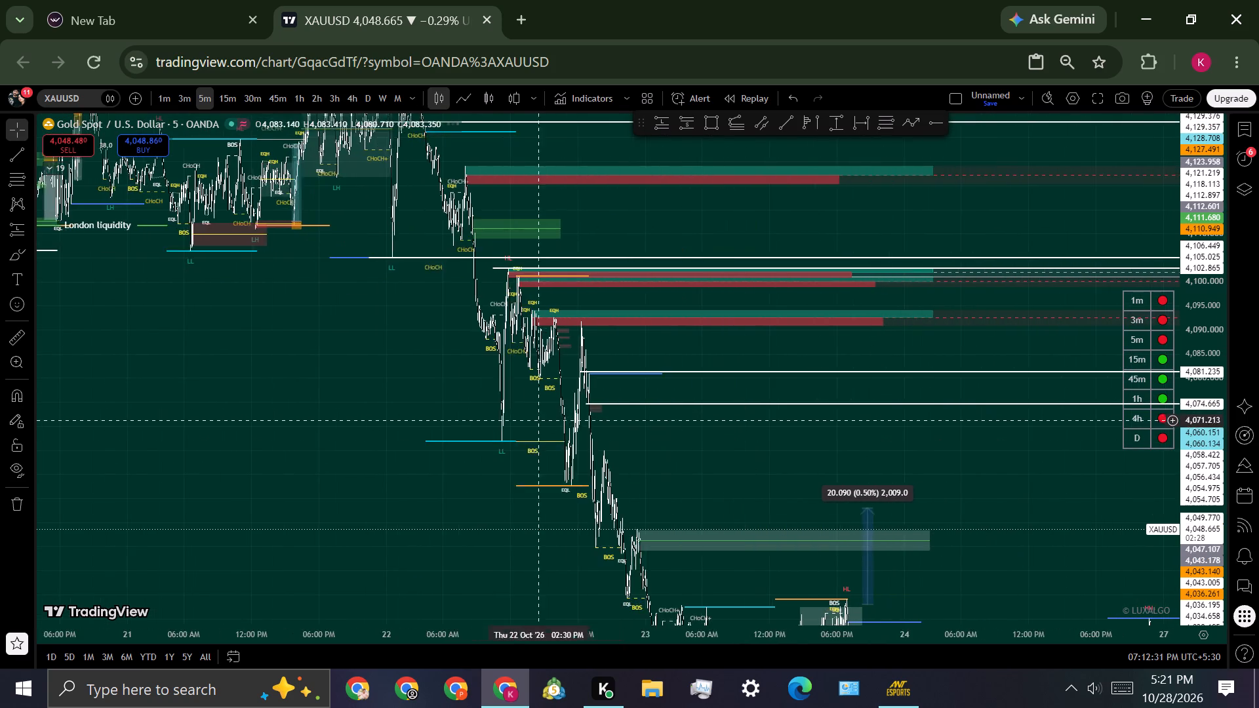
scroll(420, 425, "up", 4)
scroll(353, 359, "up", 4)
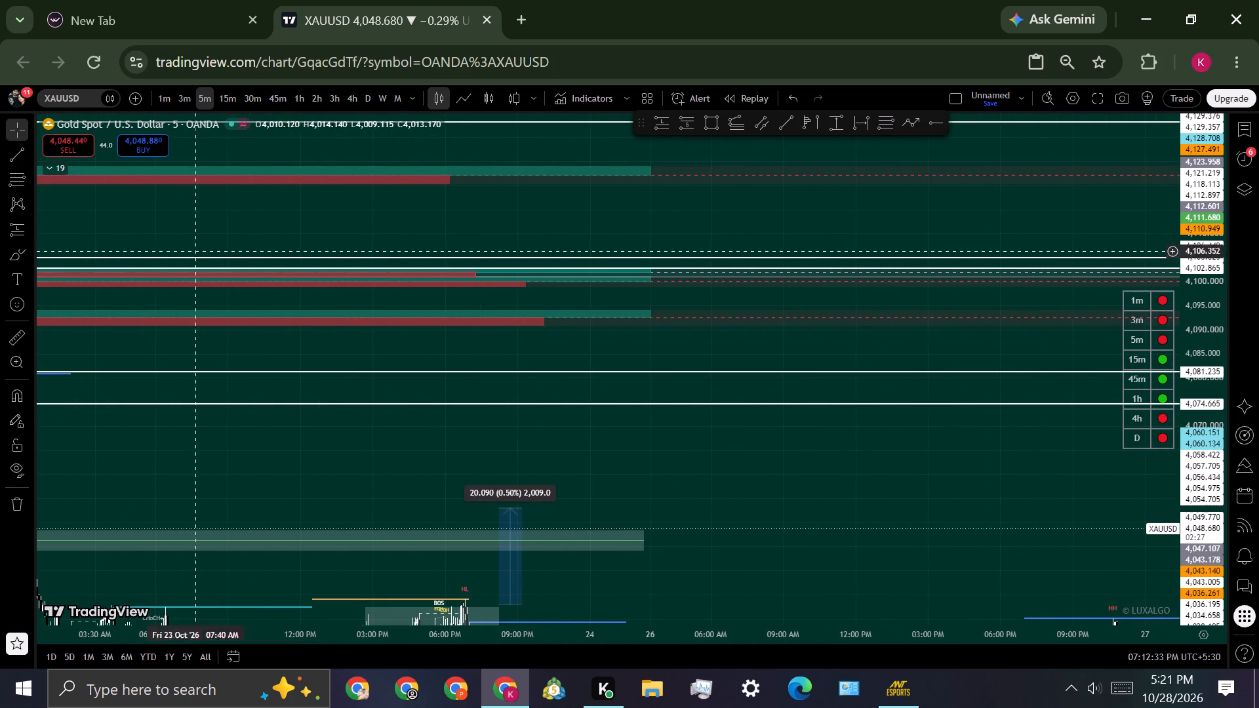
Return to the 15m timeframe and examine the order blocks and liquidity levels above the current price since 22 October.
left_click(223, 102)
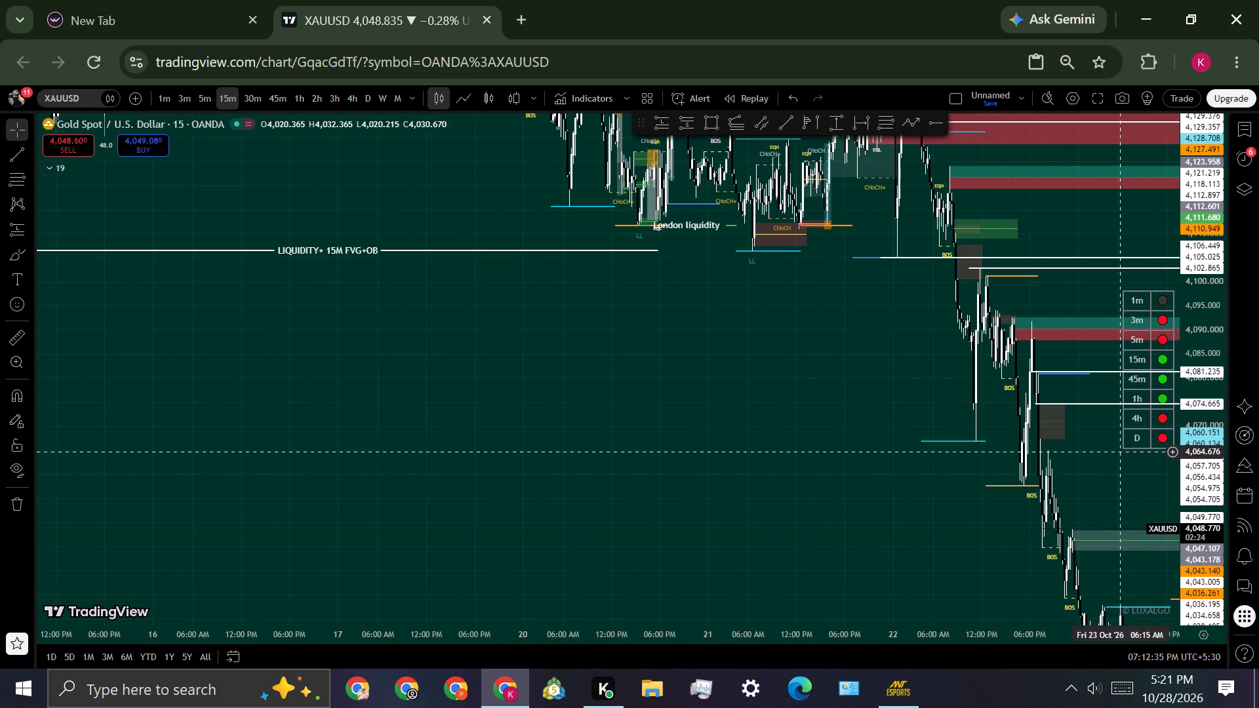
left_click_drag(1119, 452, 110, 297)
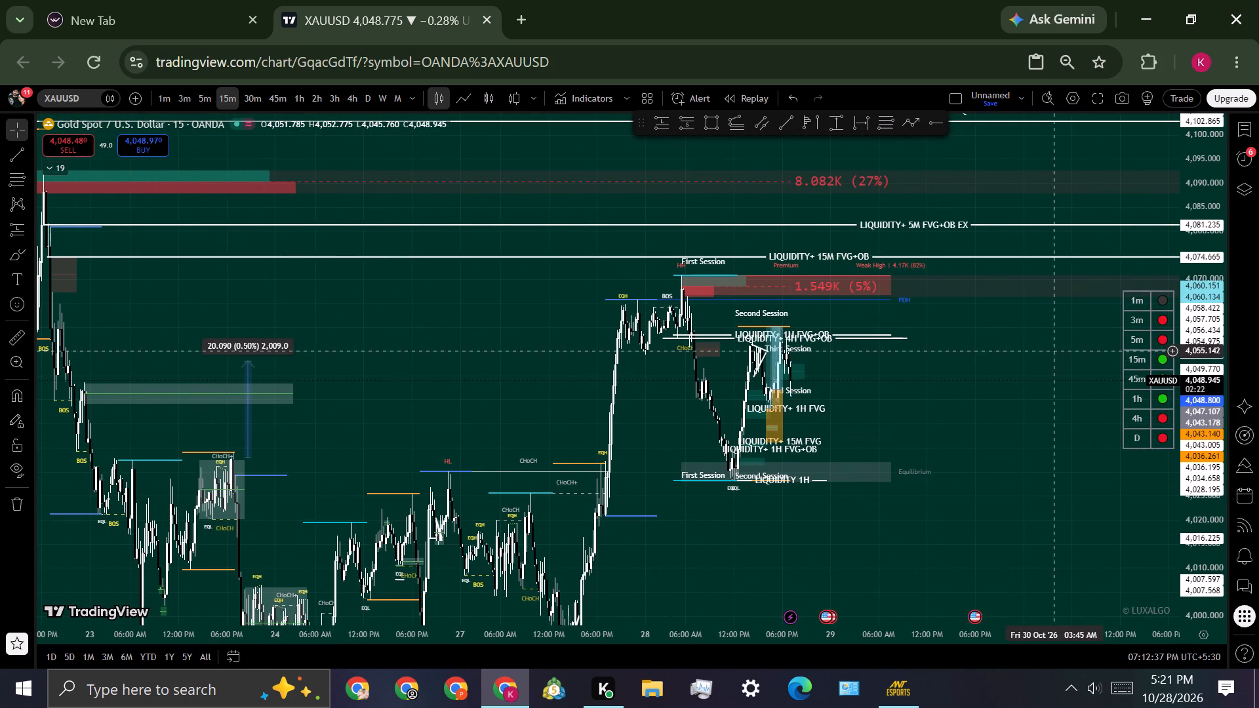
left_click_drag(1054, 350, 1078, 463)
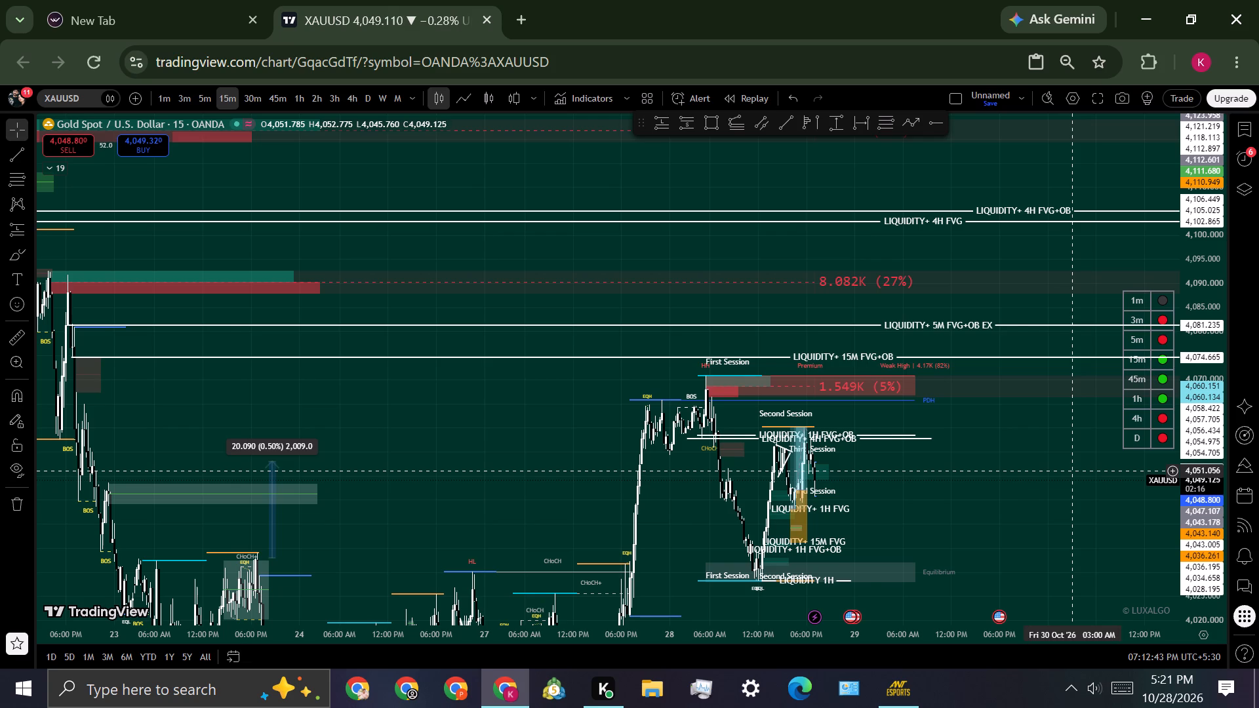
scroll(1073, 471, "down", 1)
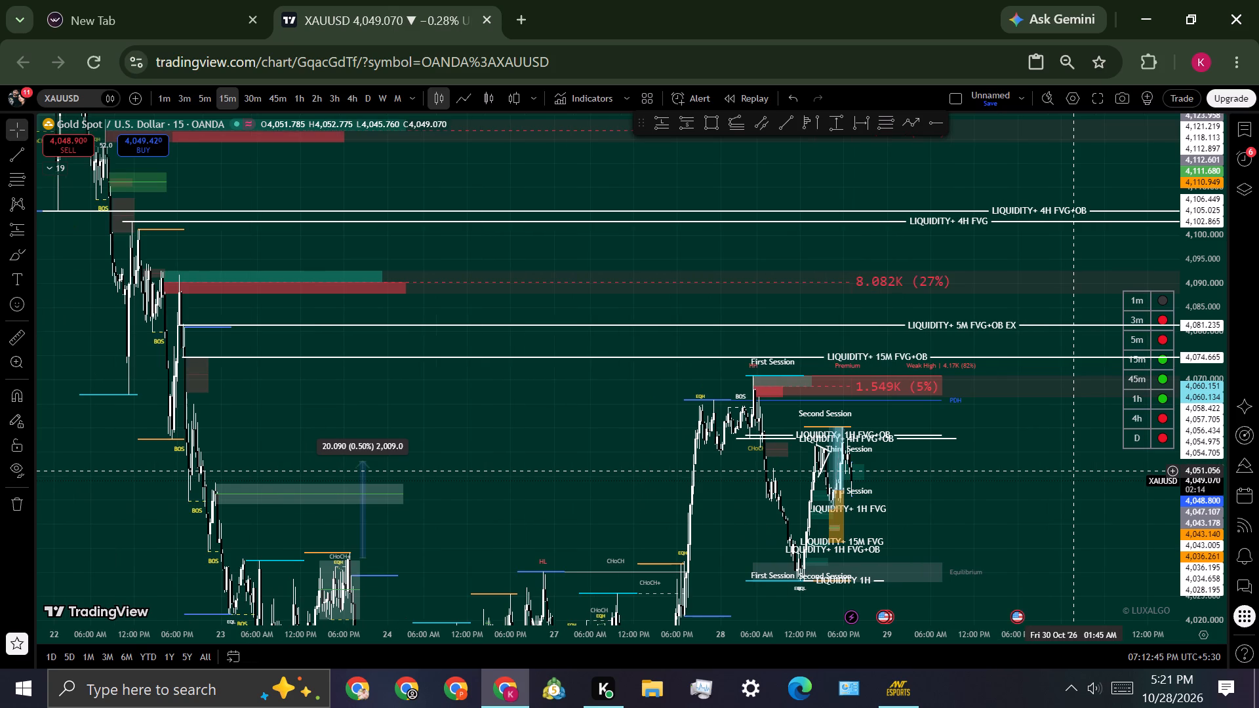
scroll(1209, 458, "down", 4)
left_click_drag(1066, 460, 1071, 482)
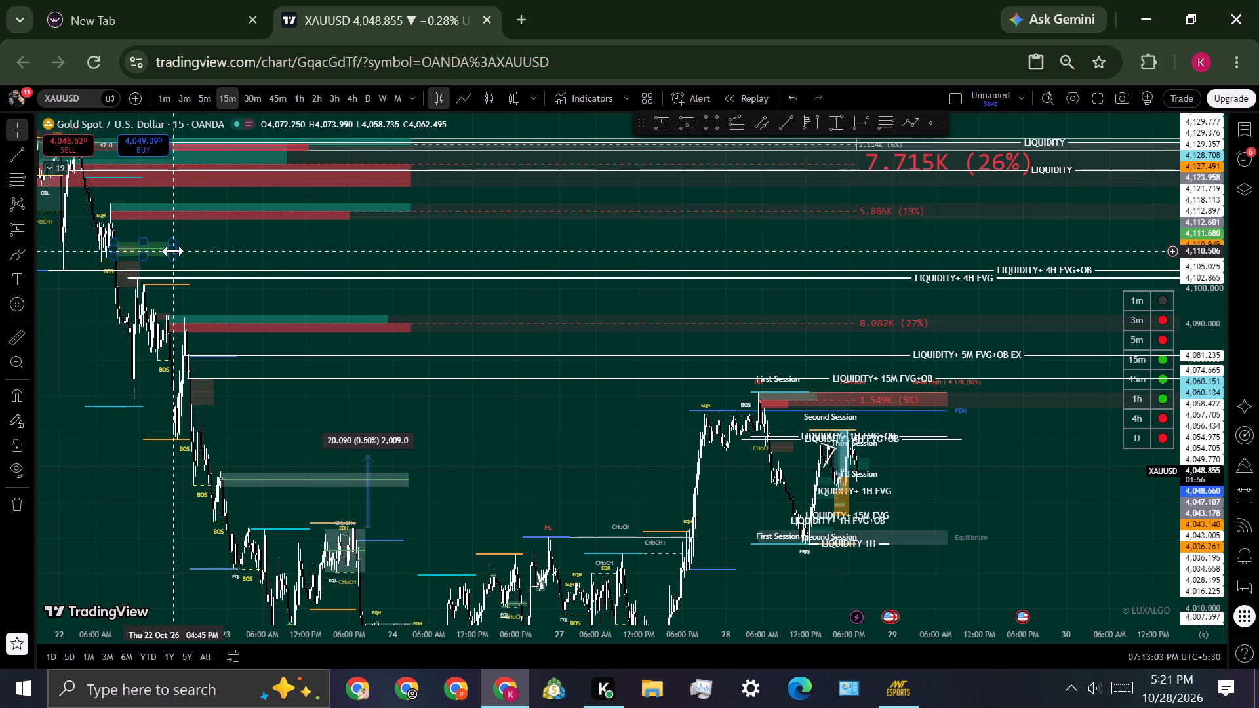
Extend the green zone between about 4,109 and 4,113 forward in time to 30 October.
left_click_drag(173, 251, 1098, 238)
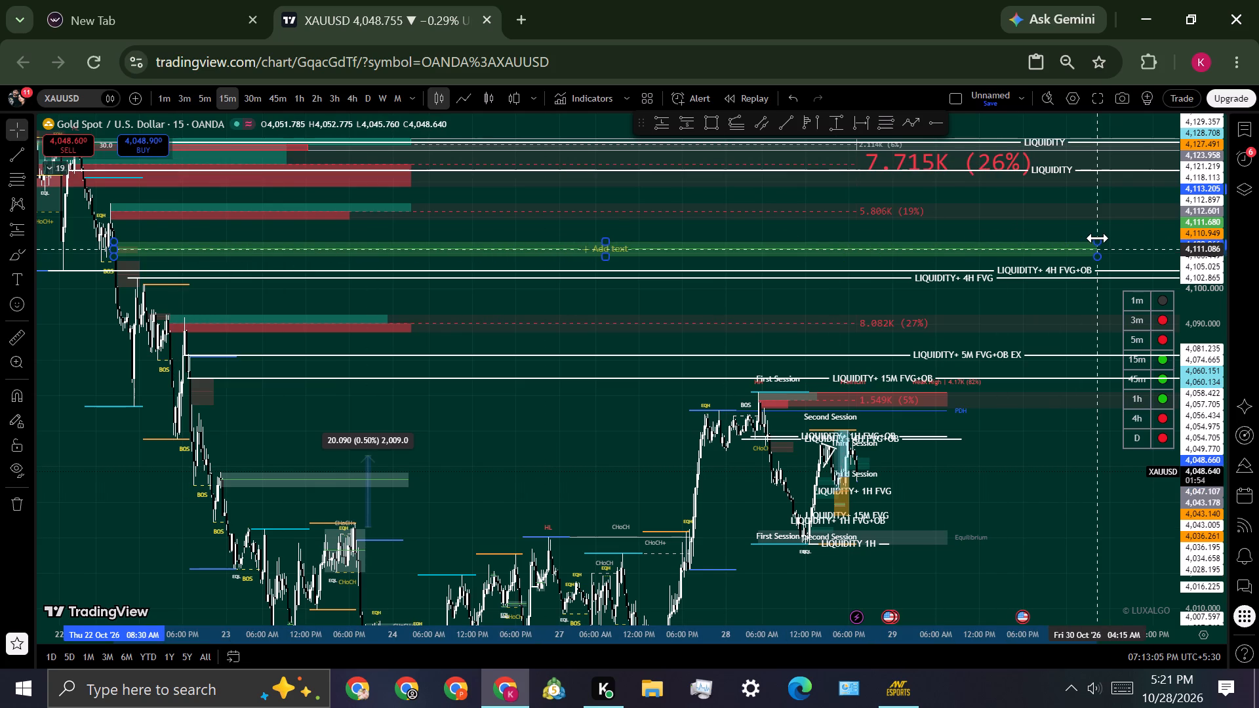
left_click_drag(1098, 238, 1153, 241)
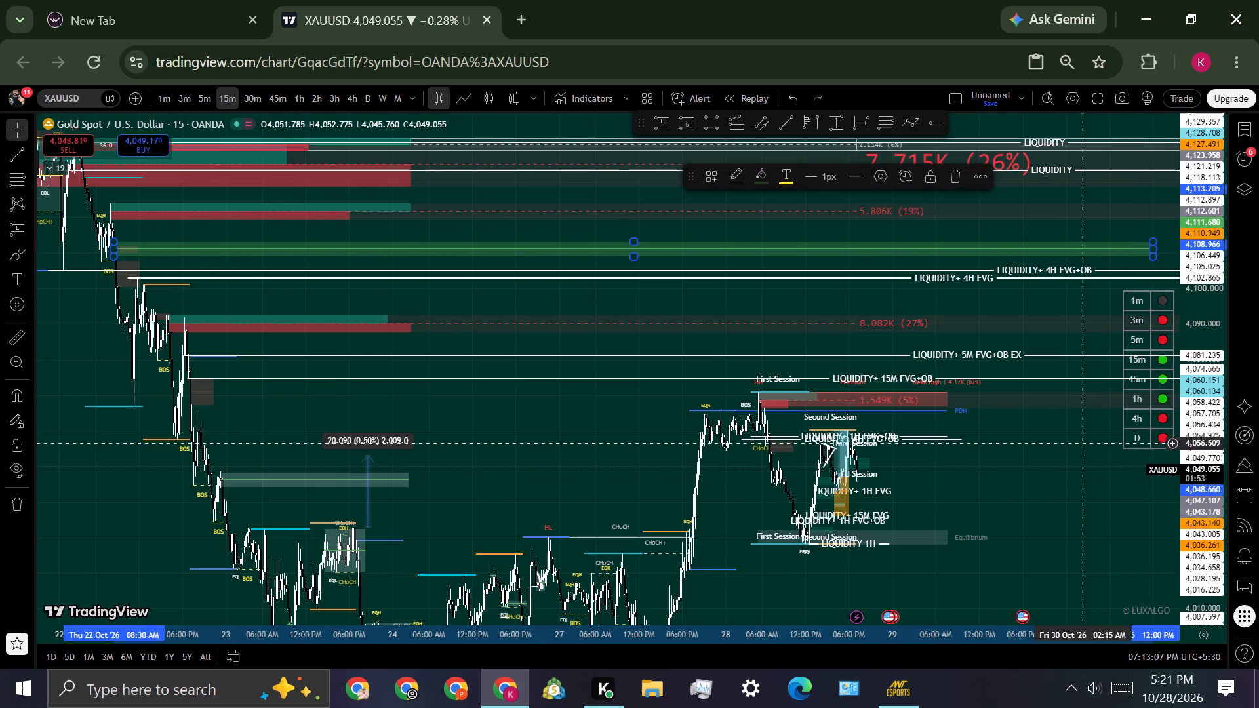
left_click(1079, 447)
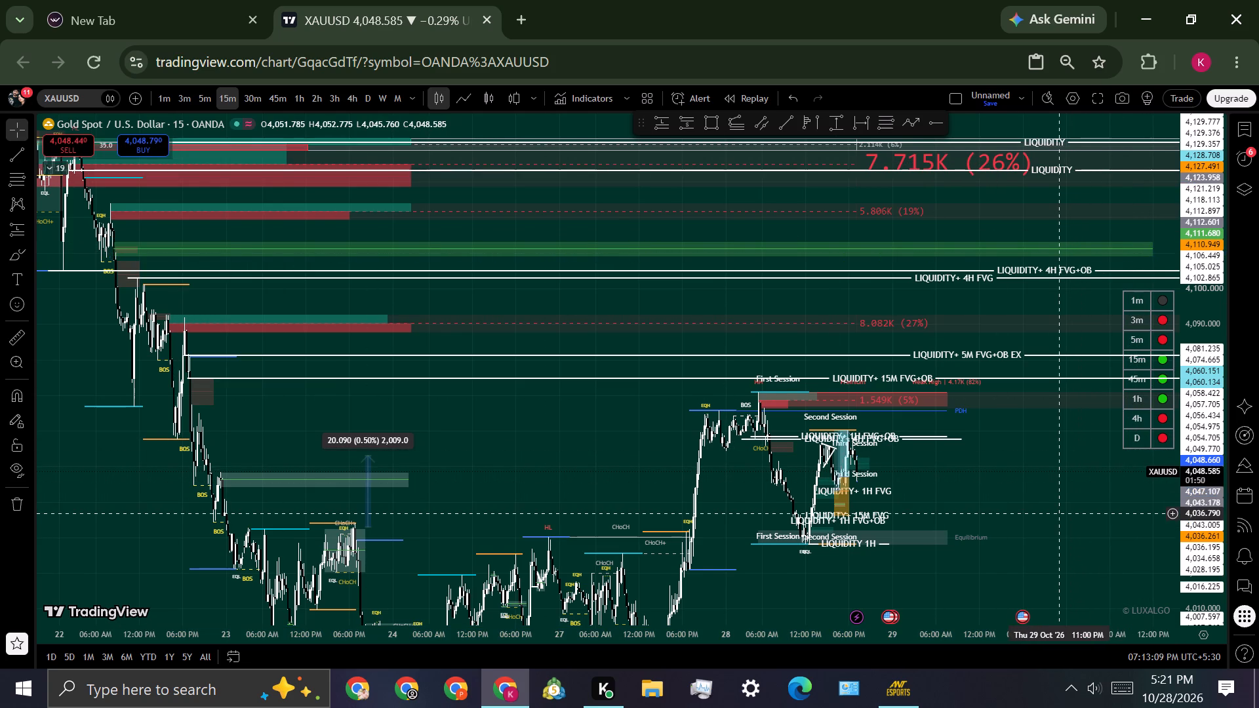
Examine the supply zones and liquidity levels above the current price on the 15m timeframe, back to 17 October.
scroll(1059, 513, "down", 2)
left_click_drag(1089, 507, 818, 486)
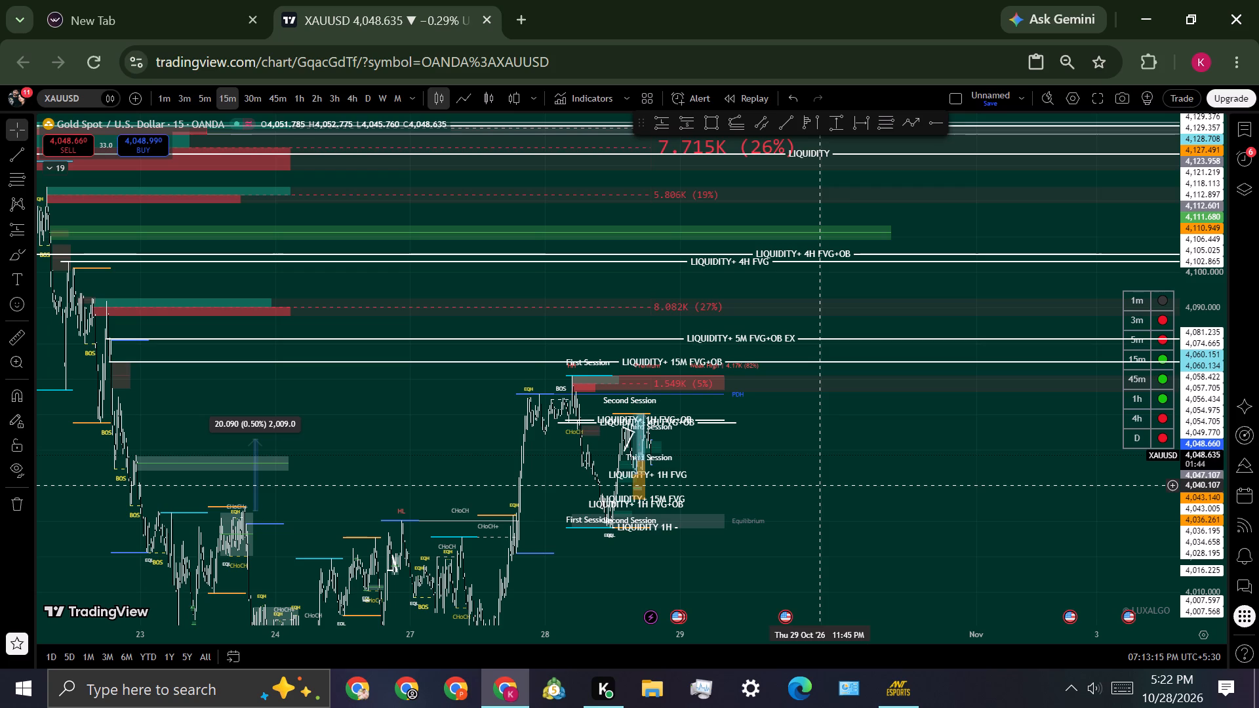
left_click_drag(406, 404, 692, 574)
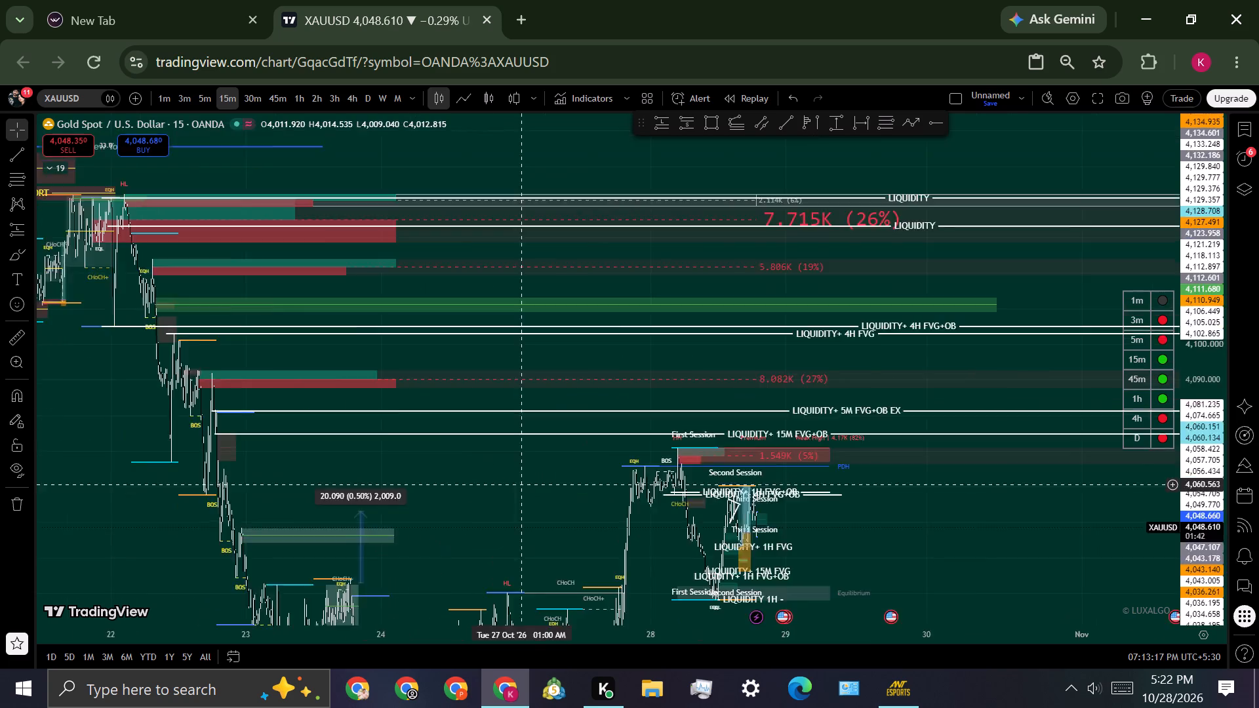
left_click_drag(692, 574, 932, 640)
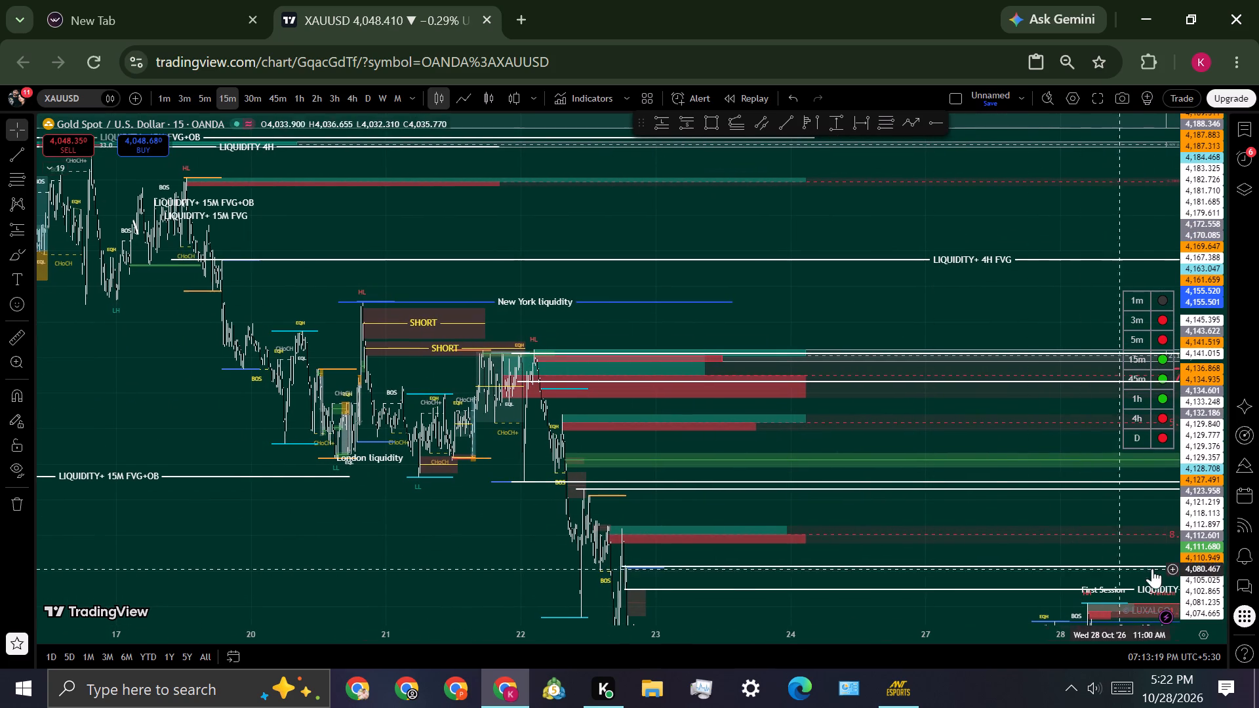
left_click_drag(1198, 574, 1162, 313)
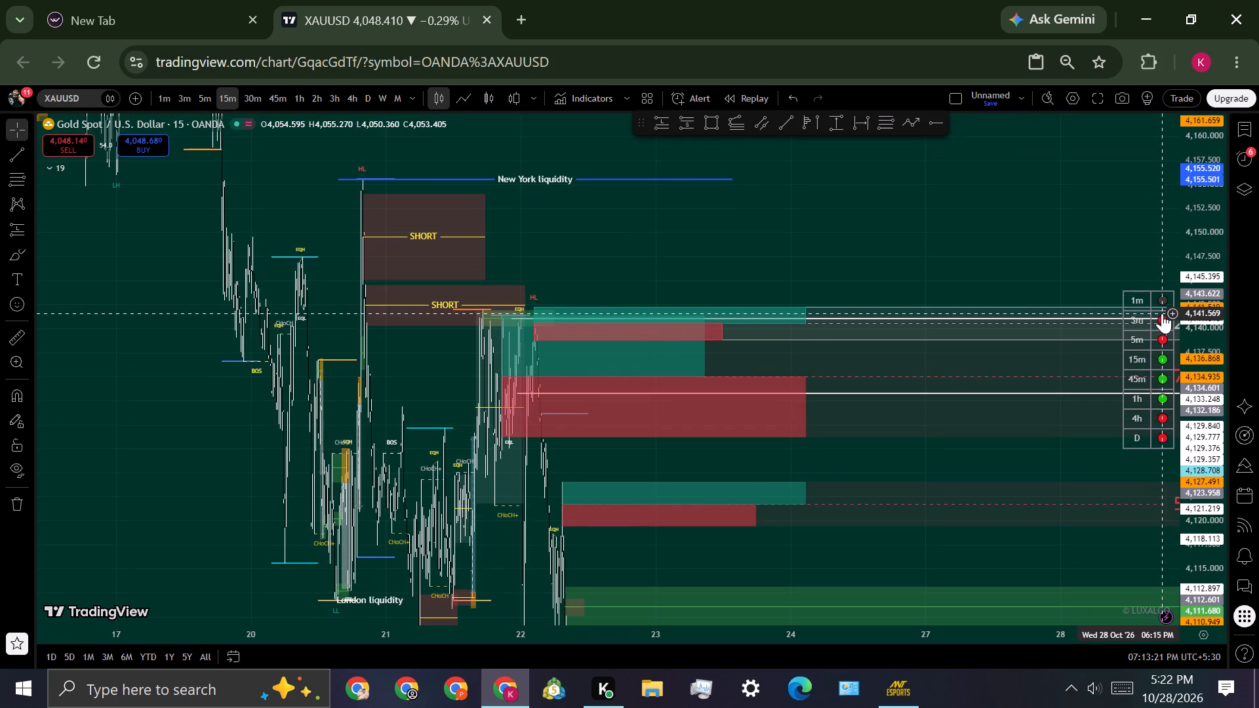
left_click_drag(1162, 313, 1186, 467)
scroll(626, 465, "up", 4)
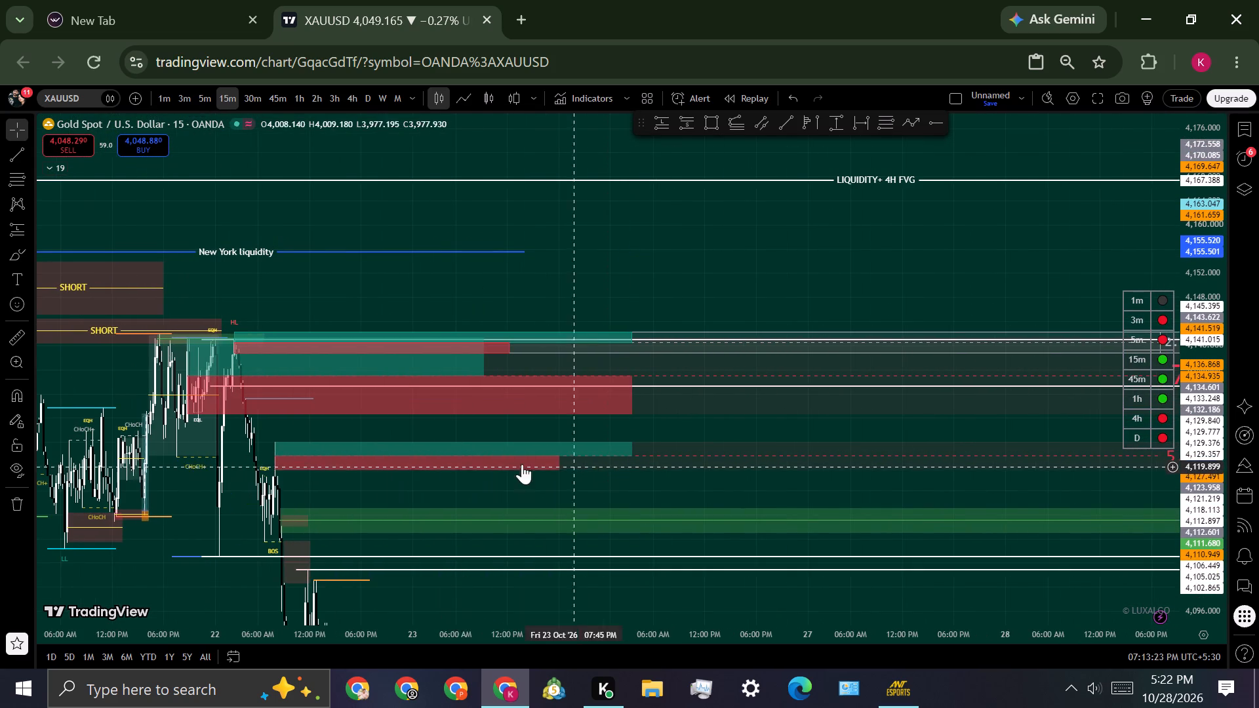
scroll(460, 476, "up", 2)
left_click_drag(248, 475, 498, 408)
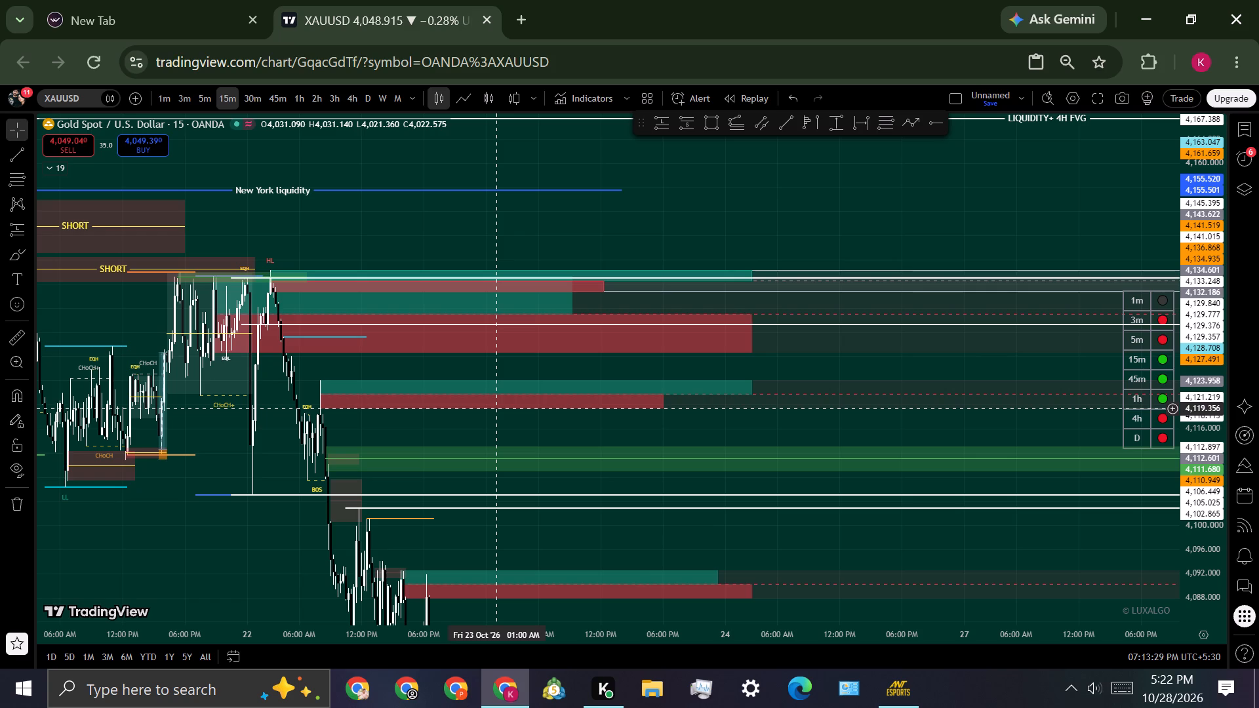
Delete the extended green zone just above the 4H FVG liquidity lines.
left_click(884, 472)
left_click(959, 180)
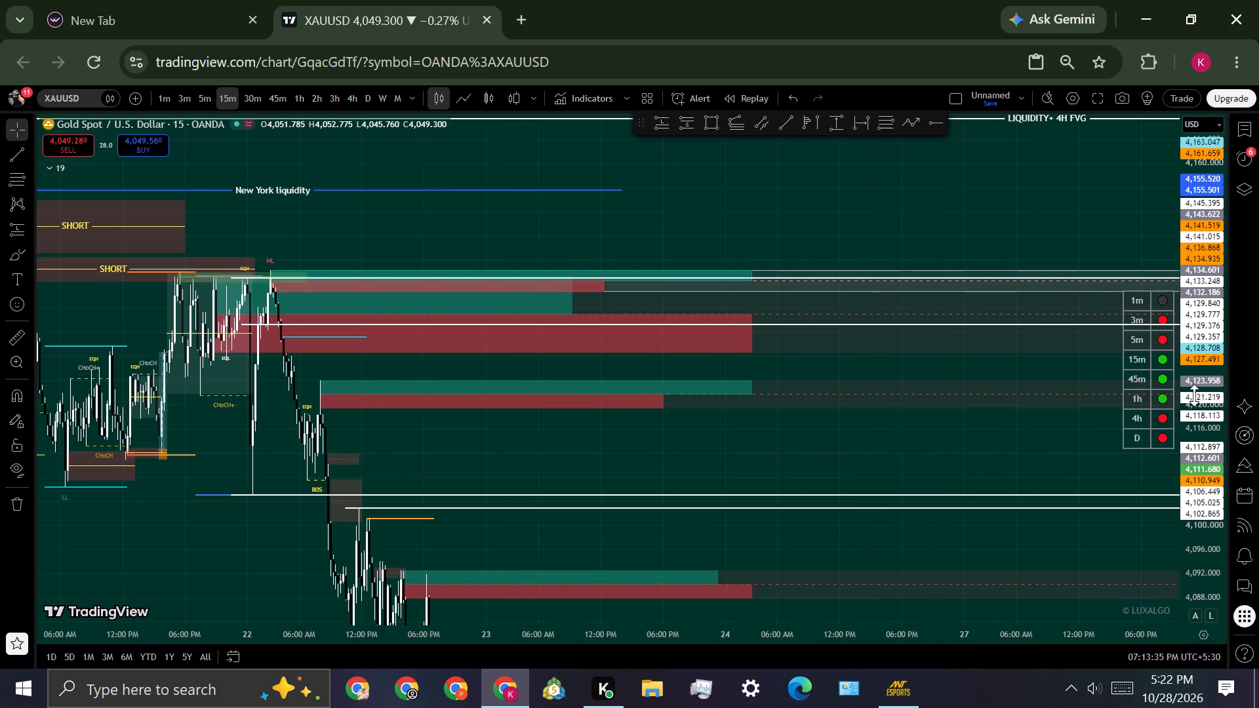
Examine the 15m price structure from the 22 October decline down to the demand zones near 3,990.
scroll(1195, 398, "down", 6)
scroll(1010, 501, "down", 5)
left_click_drag(1010, 501, 802, 448)
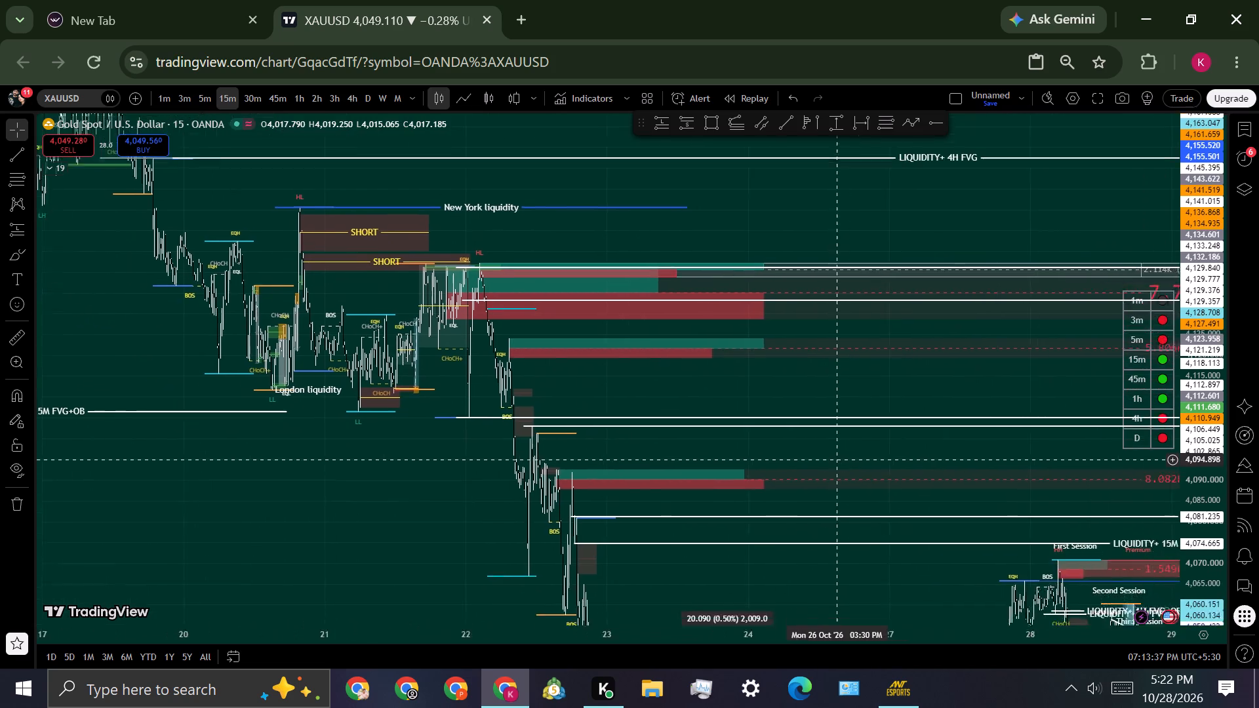
left_click_drag(802, 448, 591, 226)
scroll(574, 392, "up", 2)
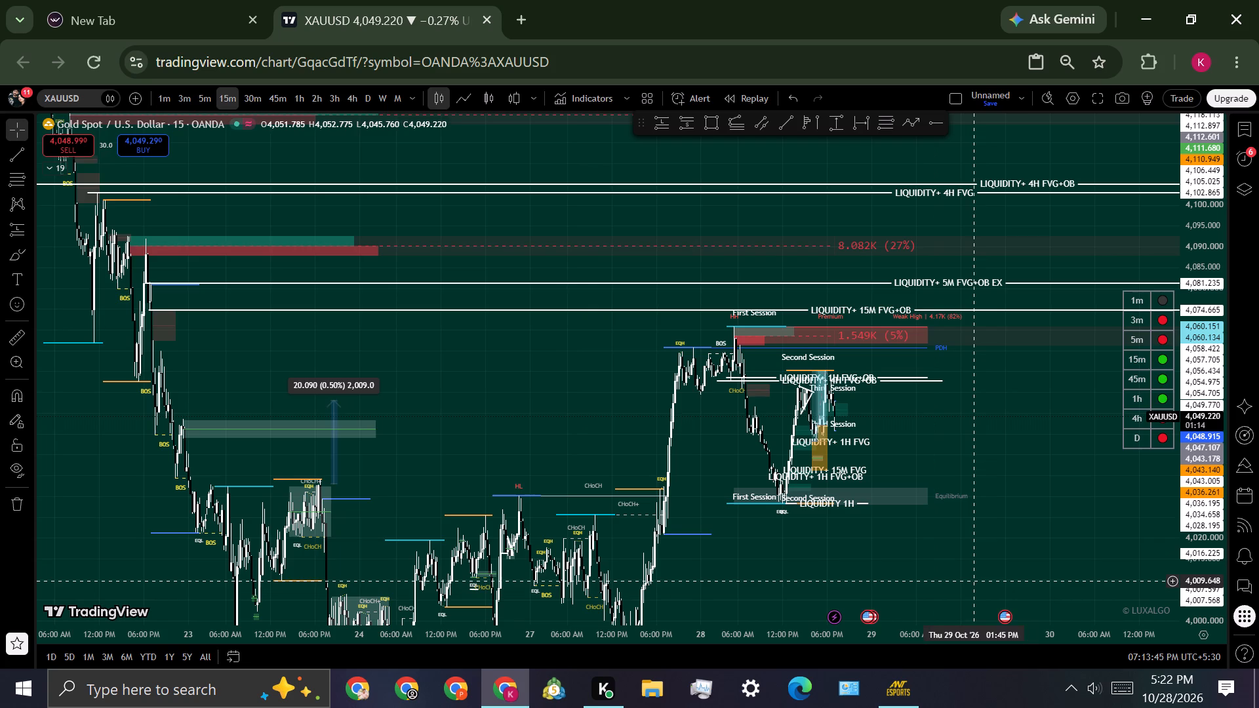
left_click_drag(974, 580, 897, 463)
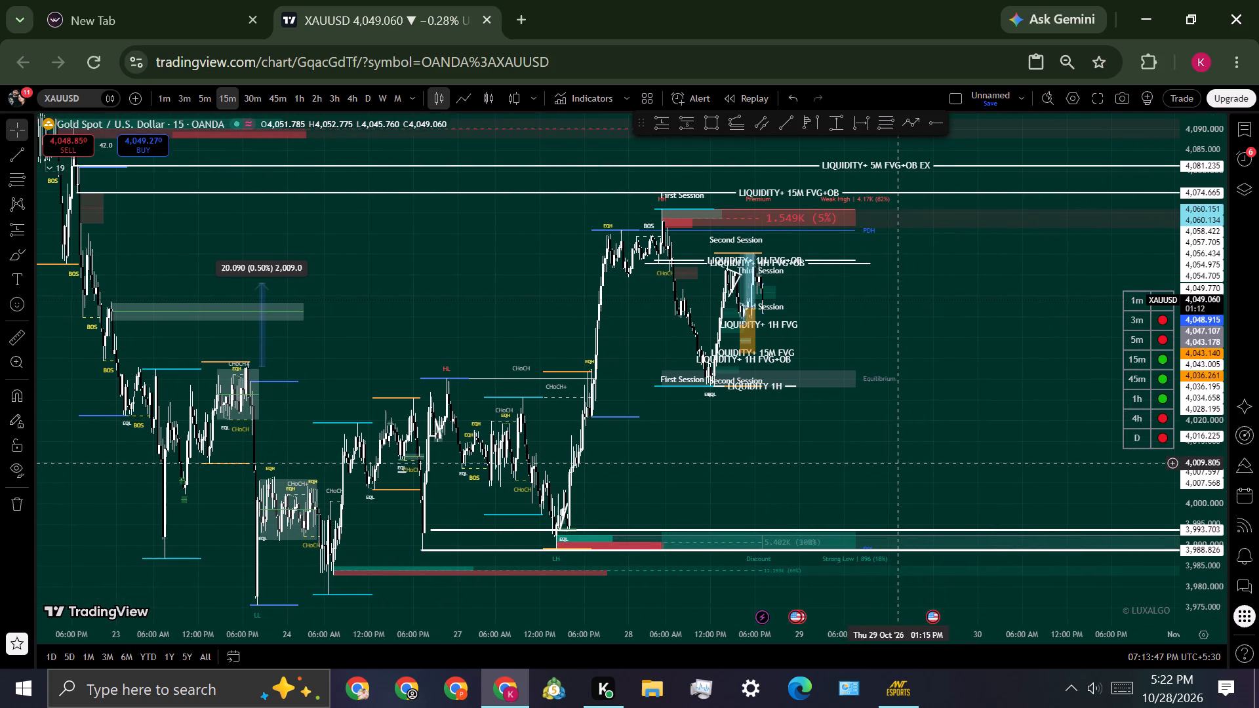
Switch to the 1h timeframe and examine the price structure and demand zones between 22 and 28 October.
left_click(297, 102)
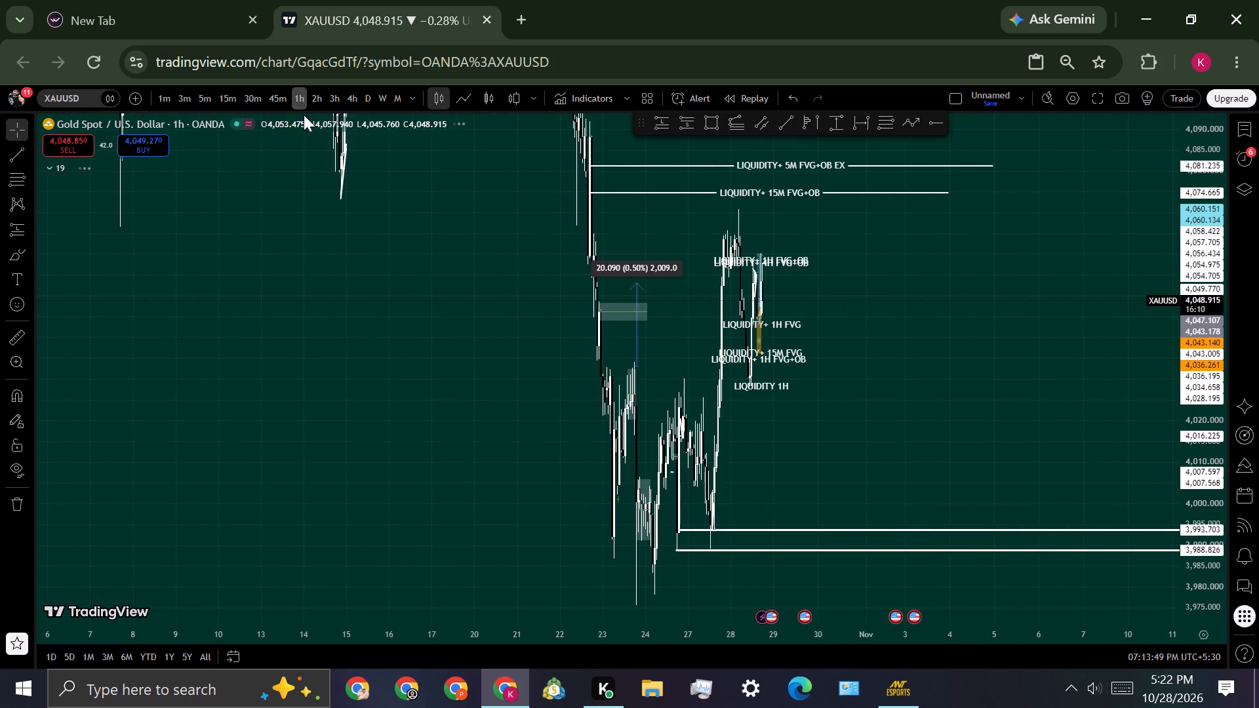
scroll(308, 442, "up", 9)
left_click_drag(383, 449, 689, 425)
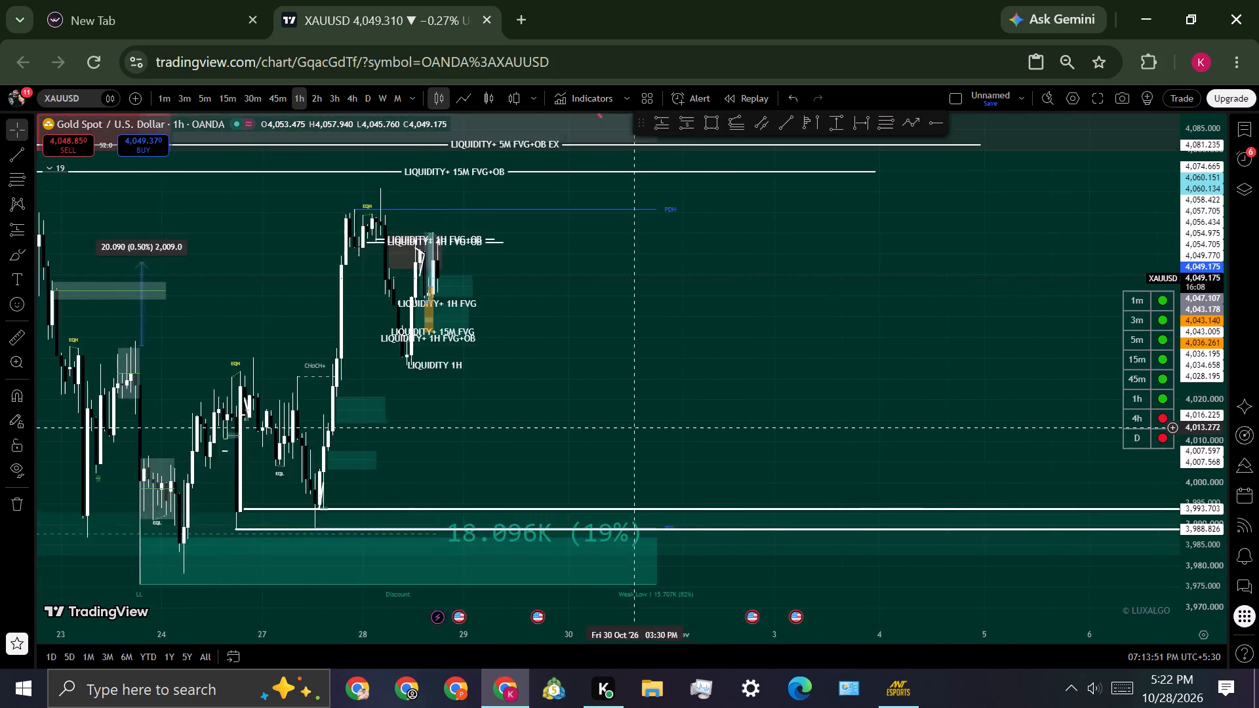
left_click_drag(689, 425, 1020, 415)
scroll(1056, 429, "up", 2)
left_click_drag(1108, 443, 1046, 441)
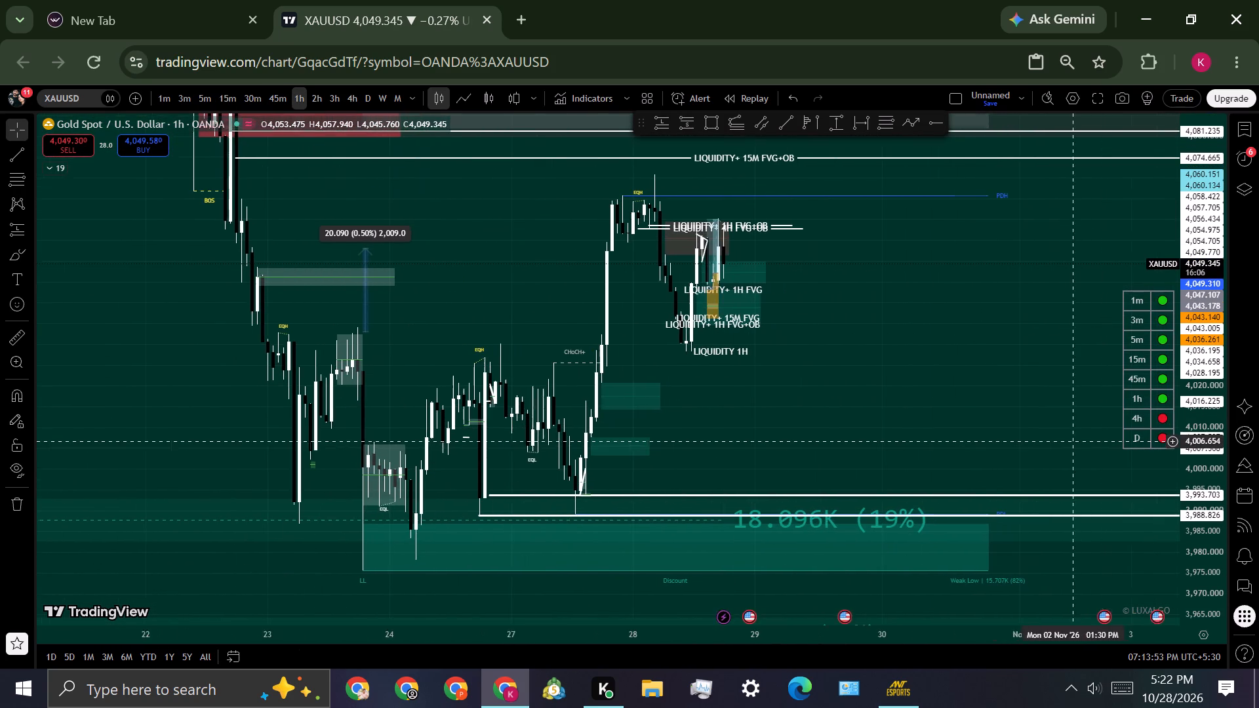
left_click_drag(1046, 441, 767, 441)
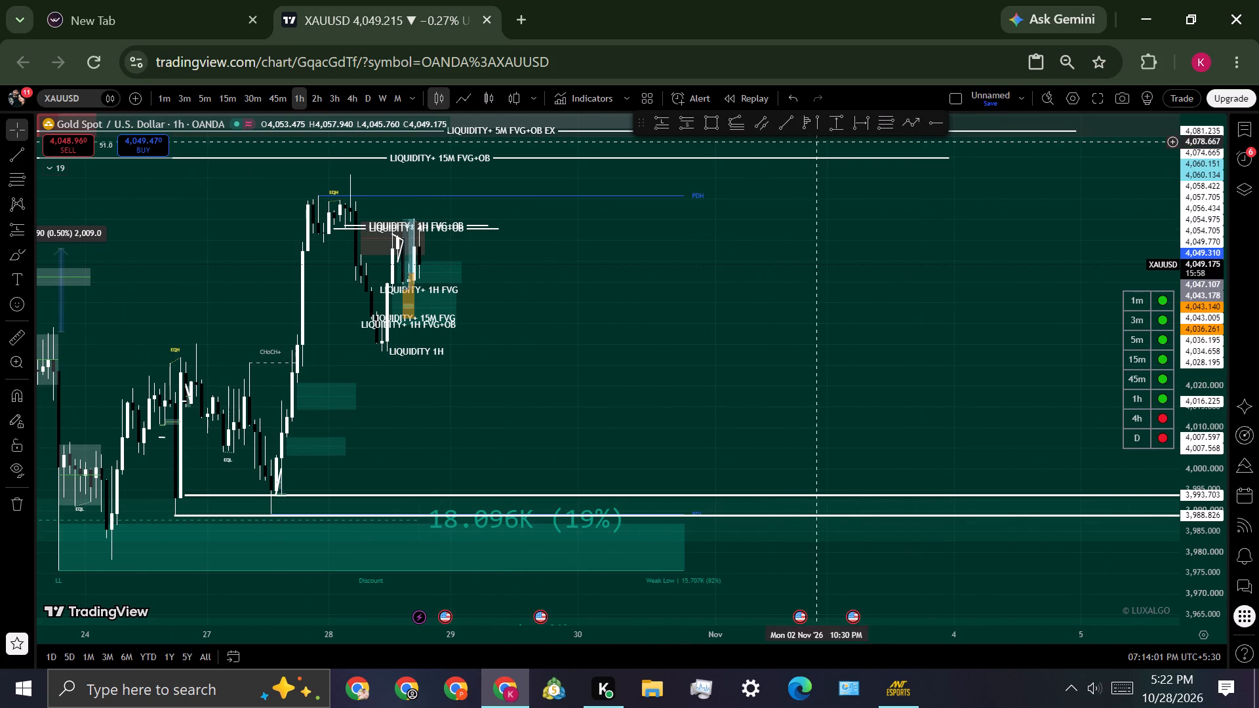
Draw a horizontal trend line at about 4,007 along the top of the lower 1h FVG zone, starting 27 October 4:30 PM.
left_click(782, 126)
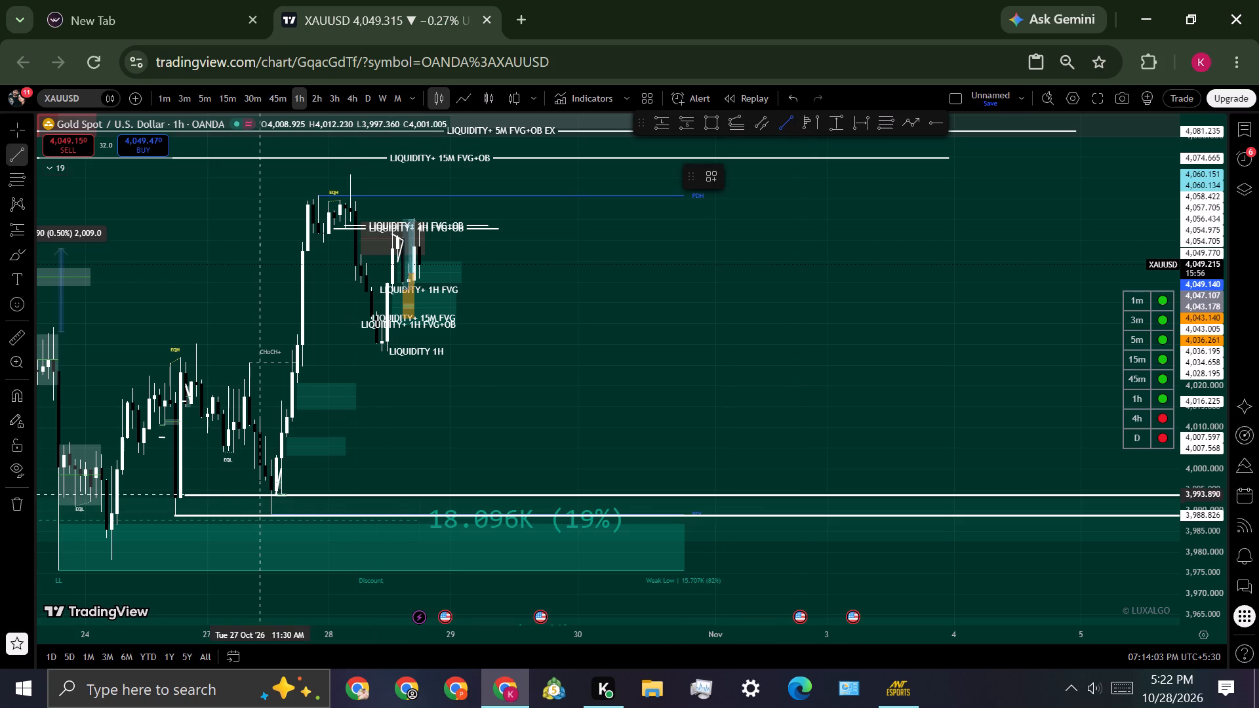
left_click(285, 448)
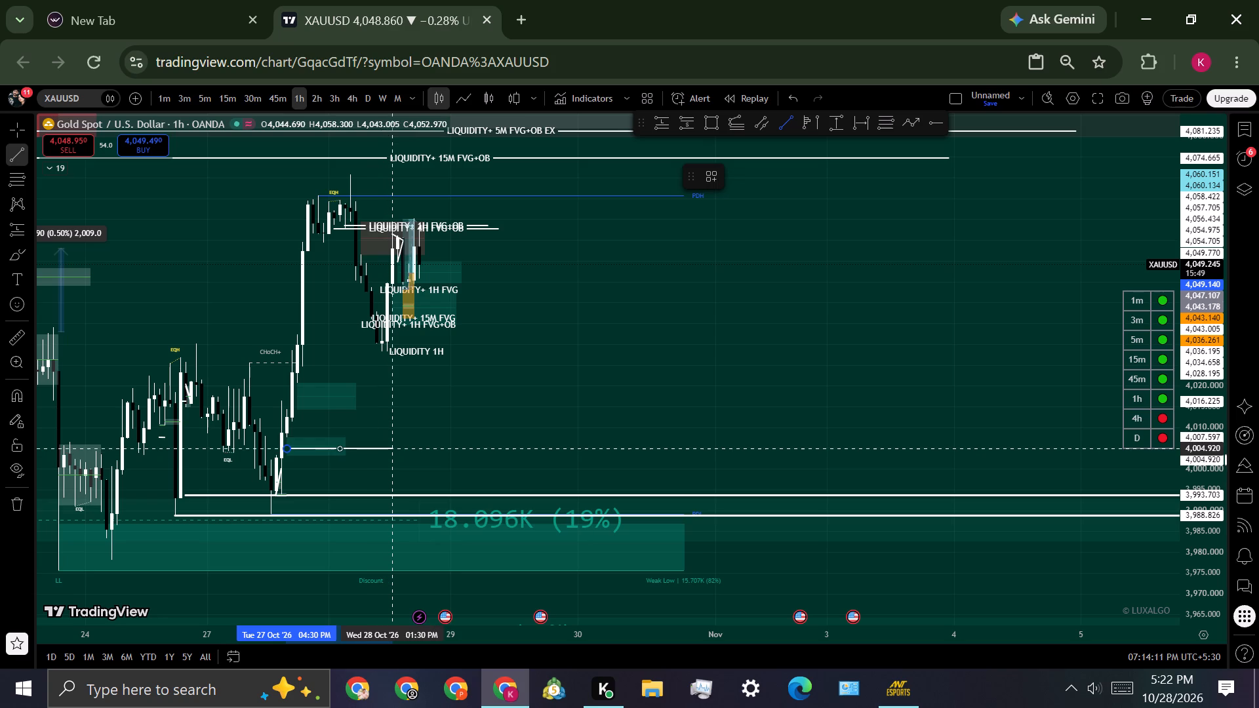
left_click(391, 456, "shift")
left_click(477, 414, "shift")
left_click(308, 444, "shift")
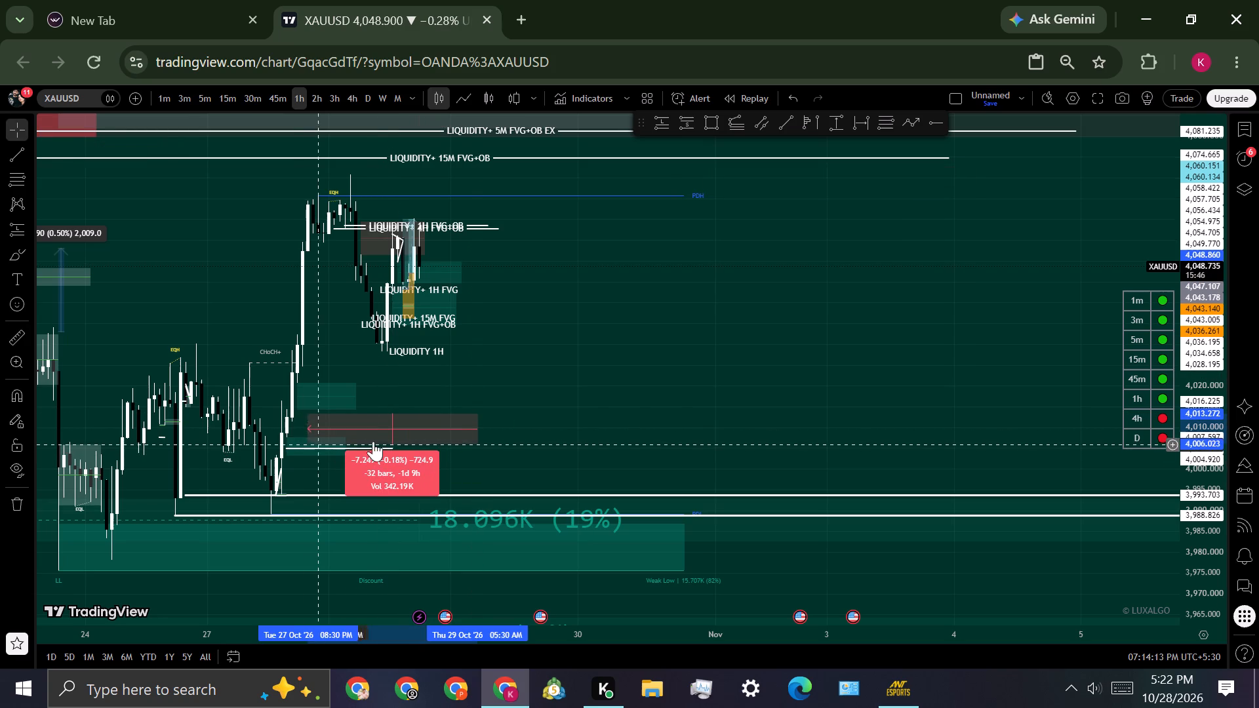
left_click(436, 429)
left_click(327, 449)
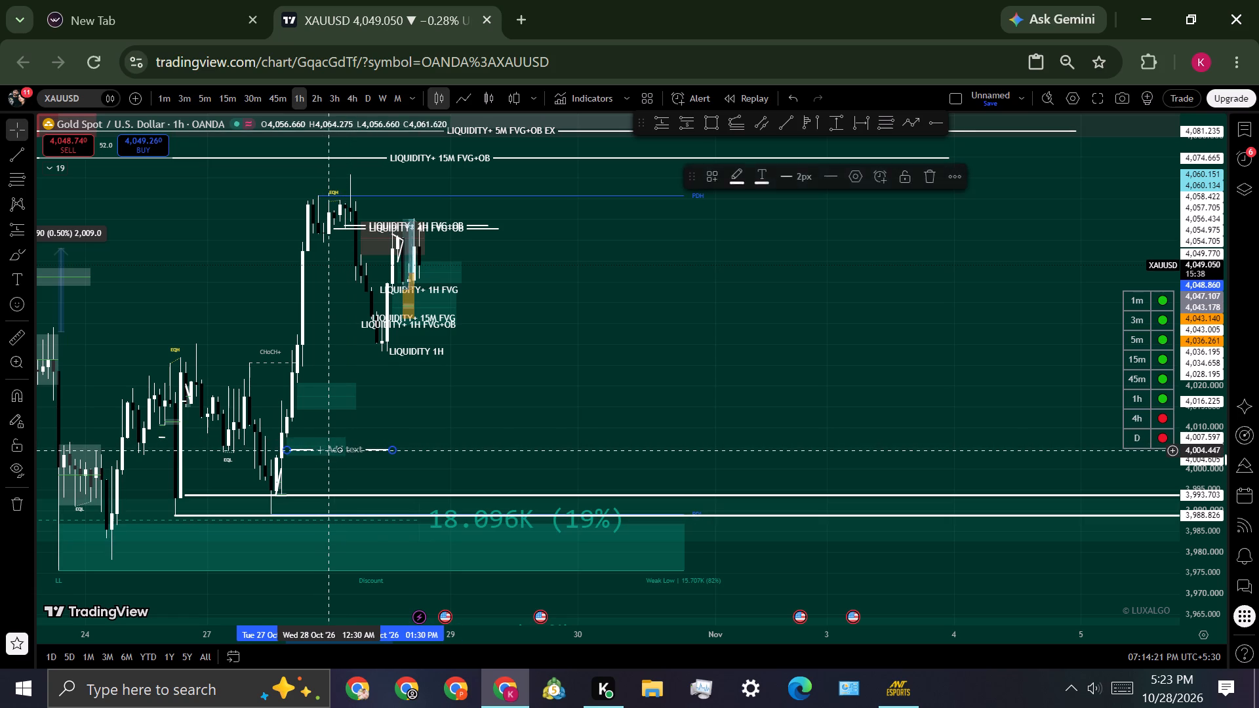
left_click_drag(335, 450, 332, 439, "shift")
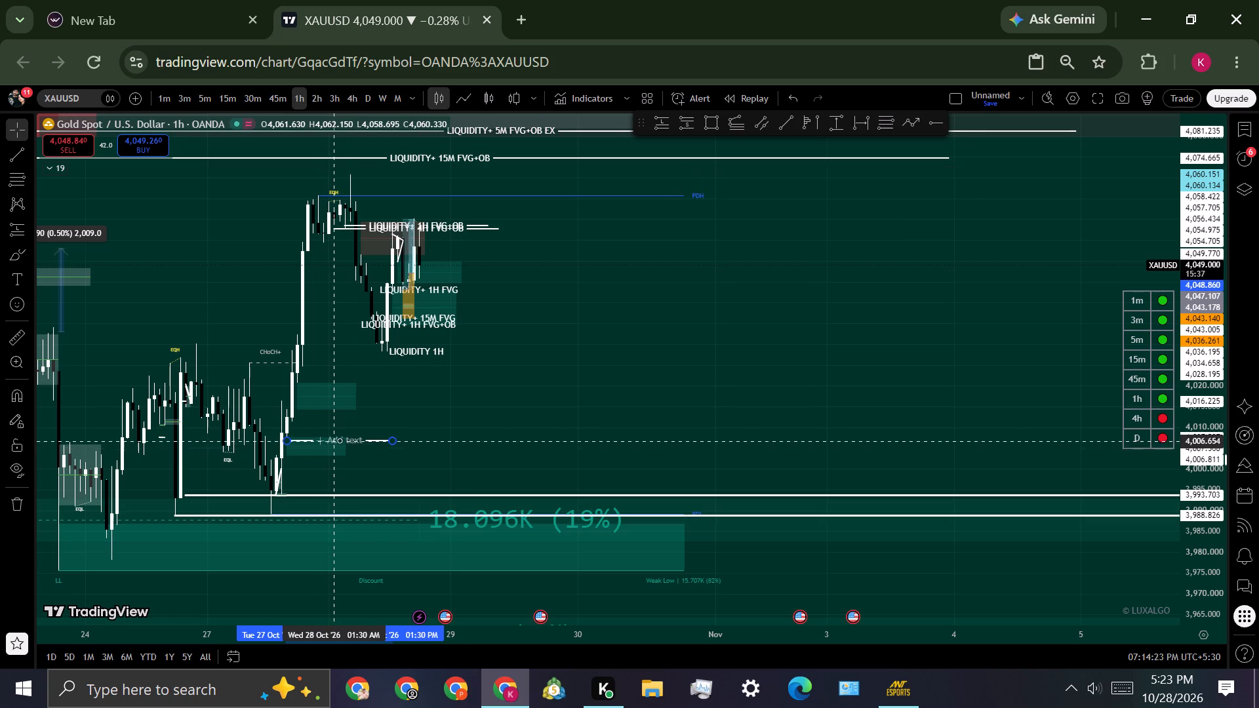
left_click_drag(332, 439, 332, 439, "shift")
left_click(529, 408)
left_click(580, 429)
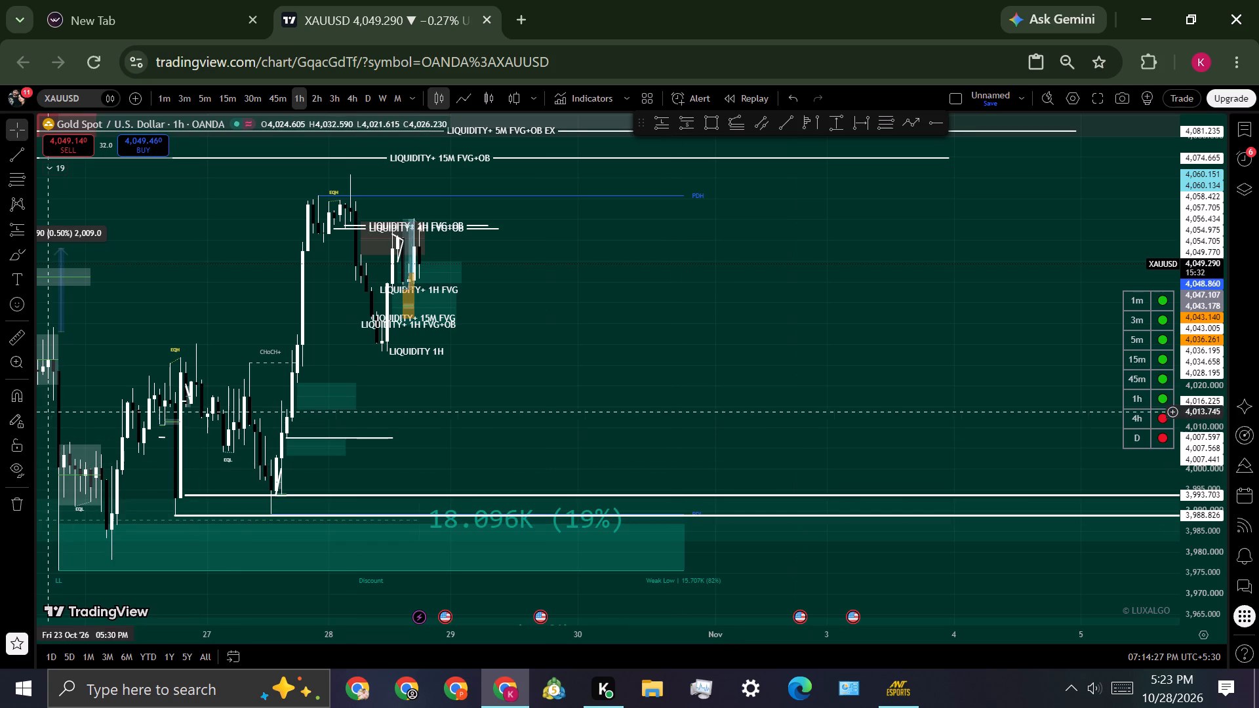
Extend the new trend line at 4,007 horizontally to the evening of 30 October.
left_click_drag(590, 405, 951, 380)
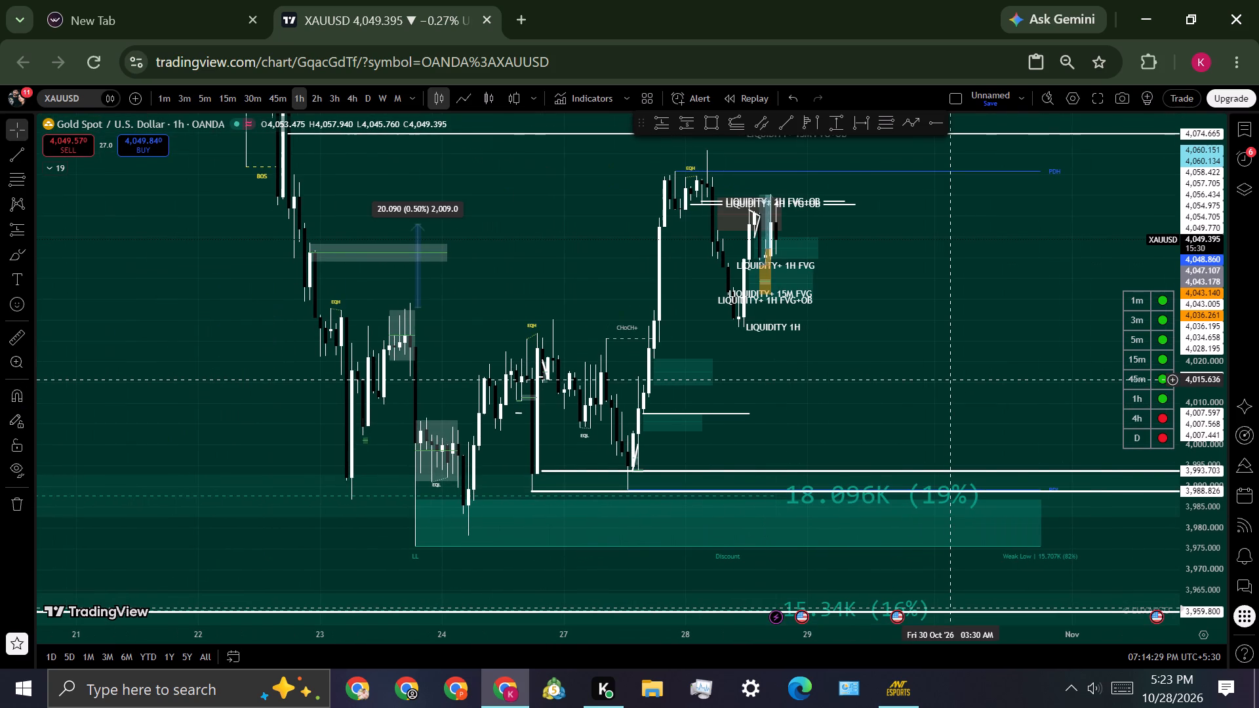
scroll(1180, 429, "up", 2)
scroll(865, 443, "up", 1)
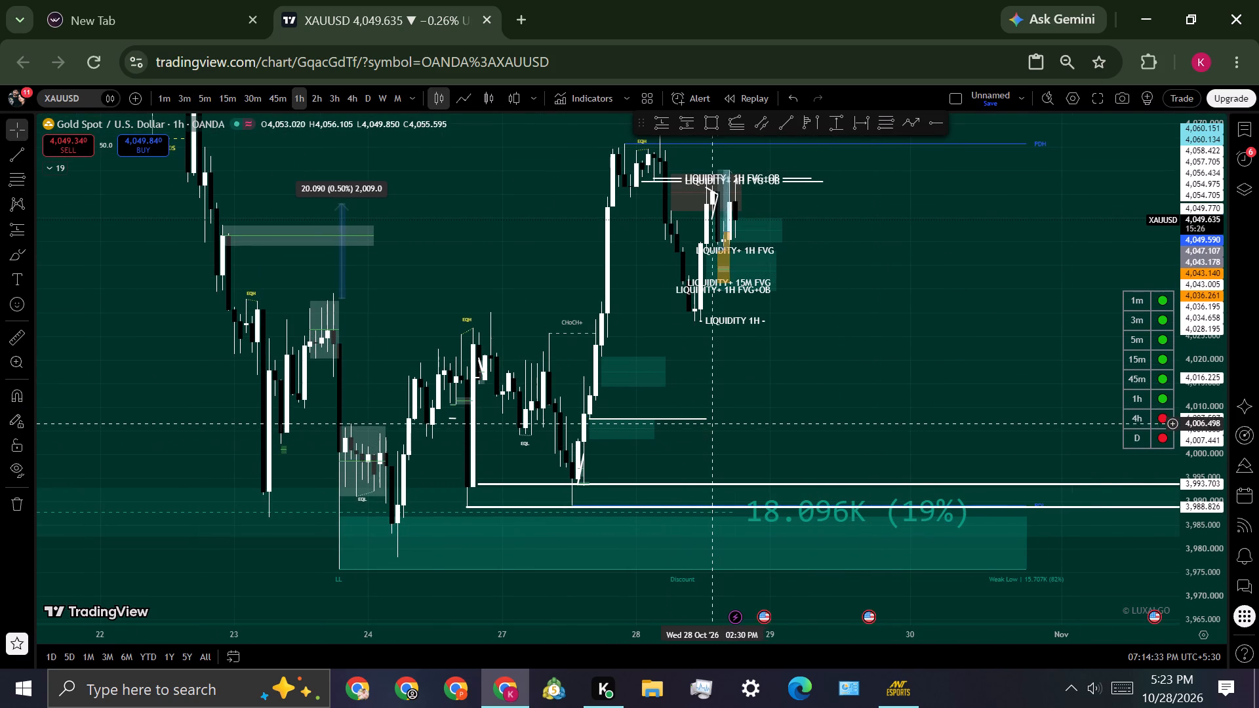
left_click_drag(705, 421, 957, 425)
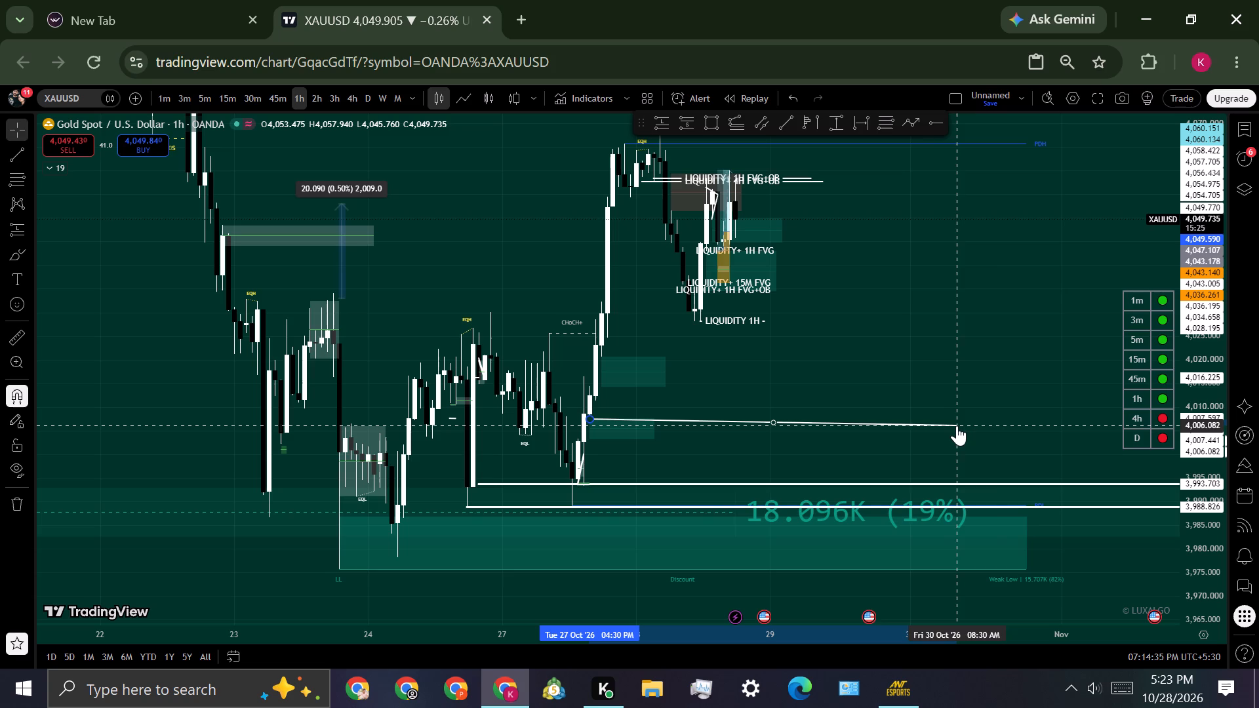
left_click_drag(957, 425, 1024, 424)
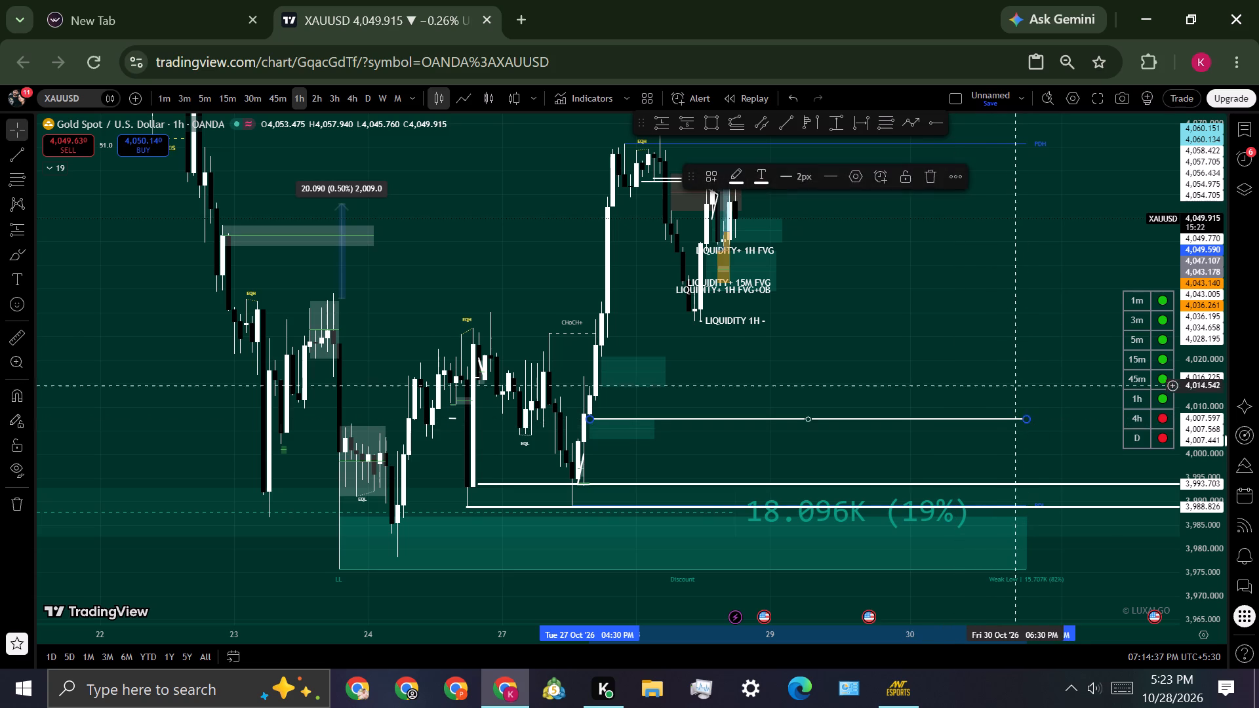
left_click(1014, 331, "shift")
scroll(921, 344, "down", 2, "shift")
left_click(942, 376)
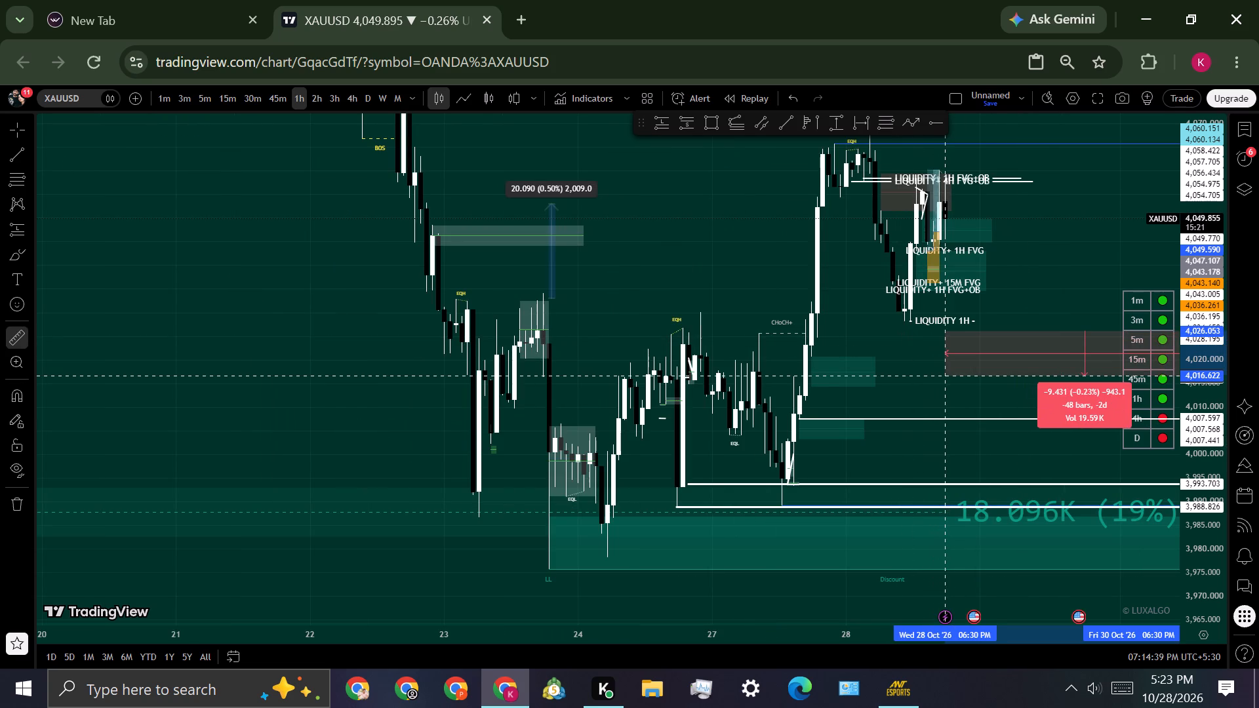
left_click(901, 403)
Apply the 1H FVG template to the trend line at about 4,007.
left_click_drag(899, 402, 637, 387)
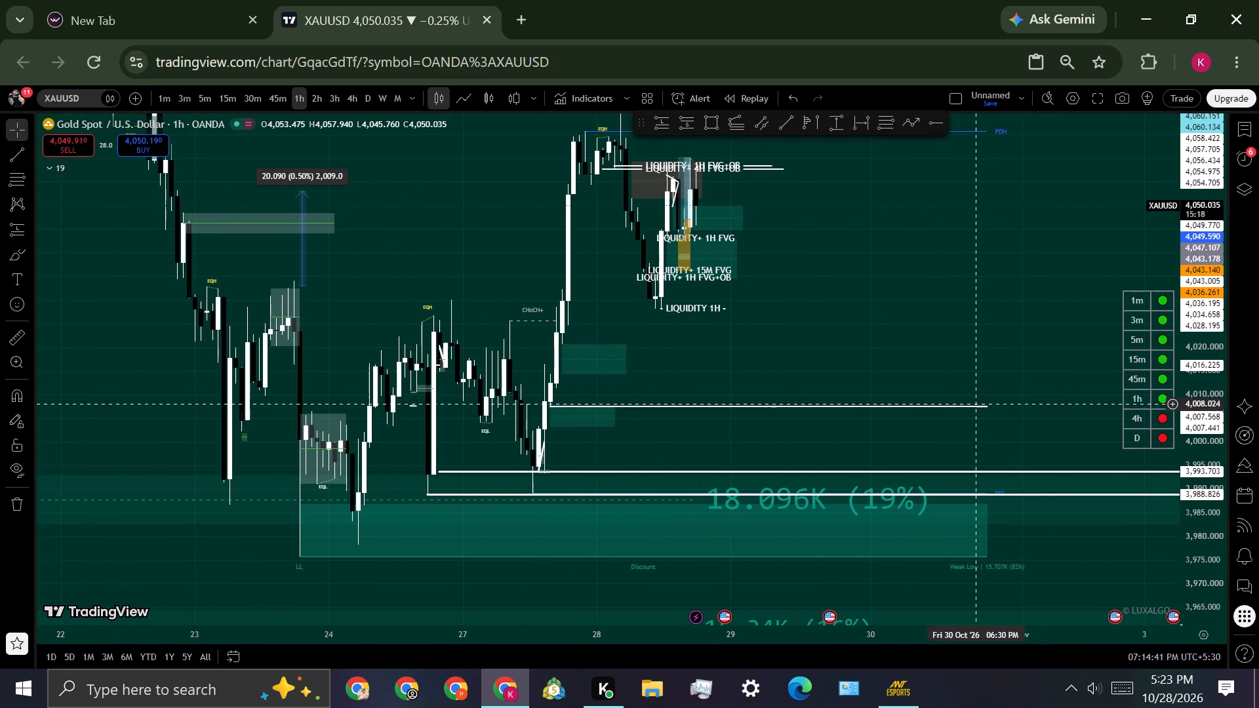
right_click(984, 407)
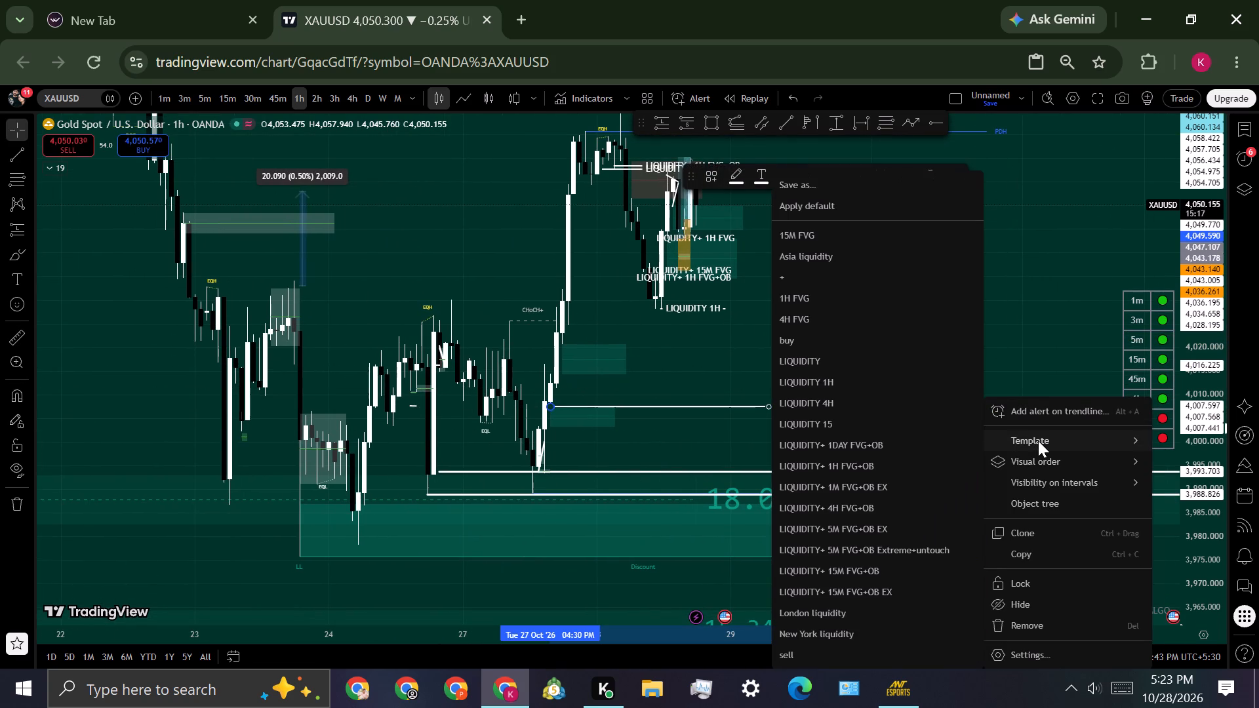
left_click(807, 299)
Clone the 1H FVG line and place the copy at about 4,021, along the top of the upper 1h FVG zone.
left_click_drag(977, 382, 921, 333)
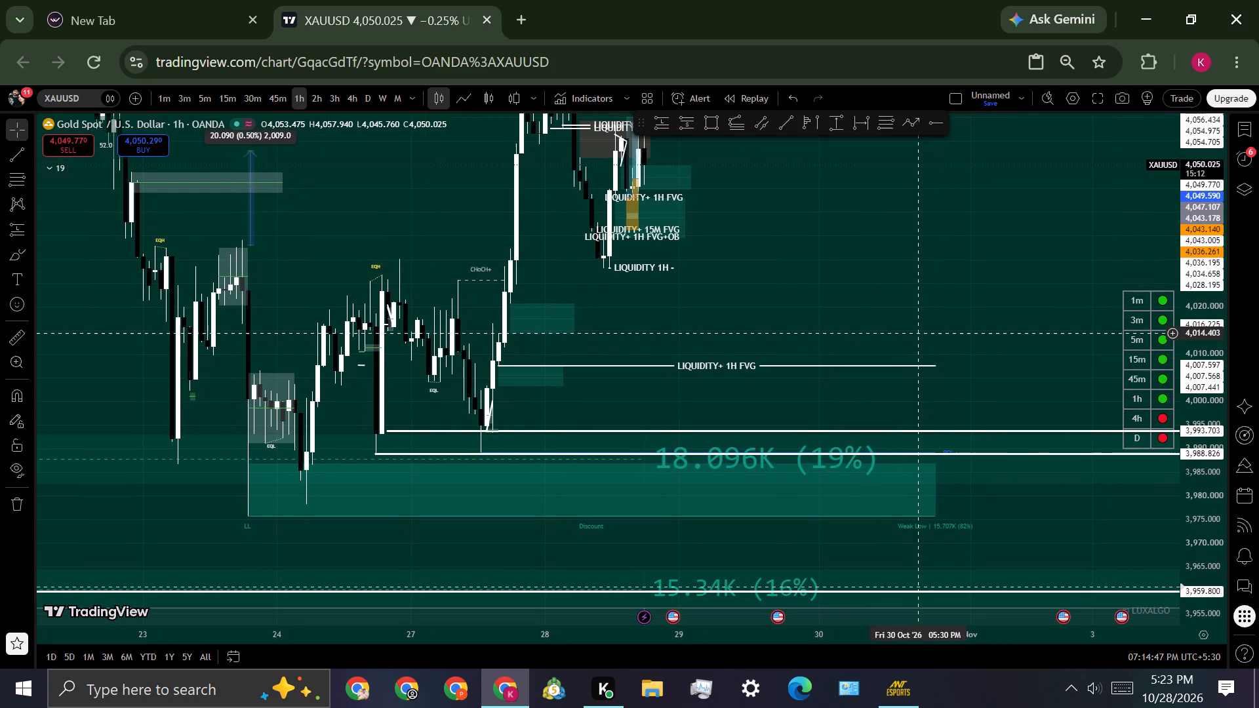
left_click_drag(921, 333, 920, 338)
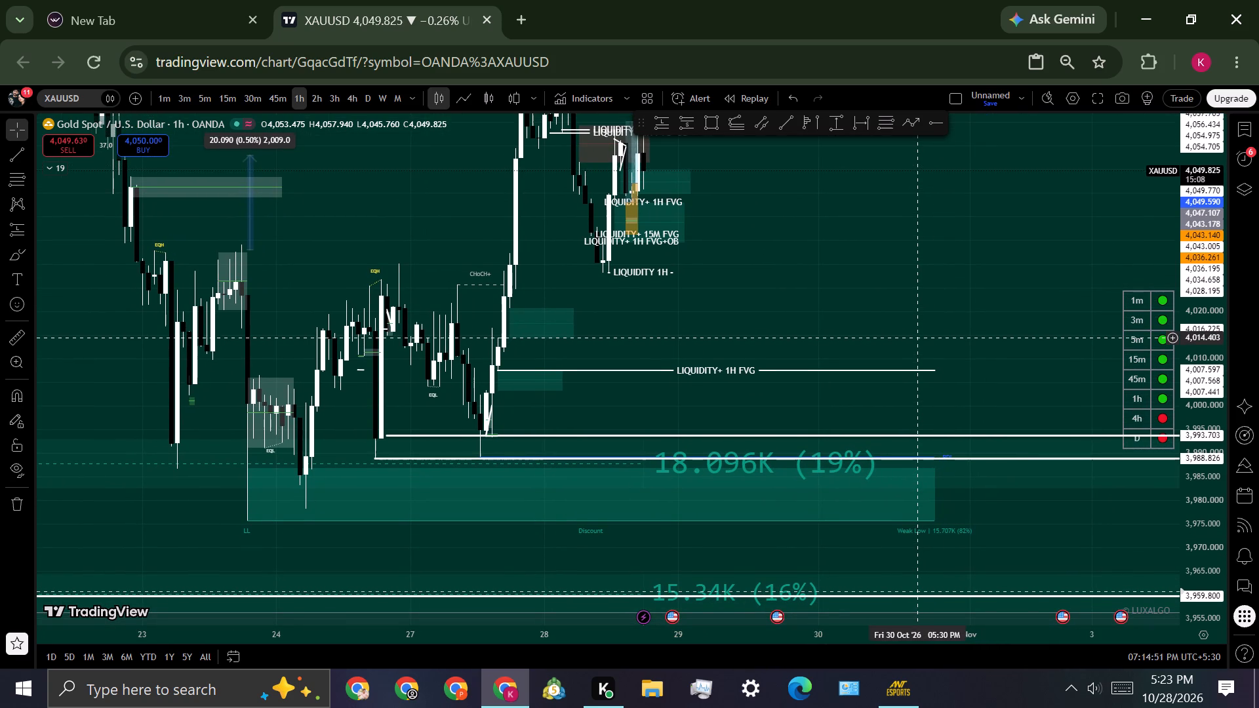
right_click(793, 370)
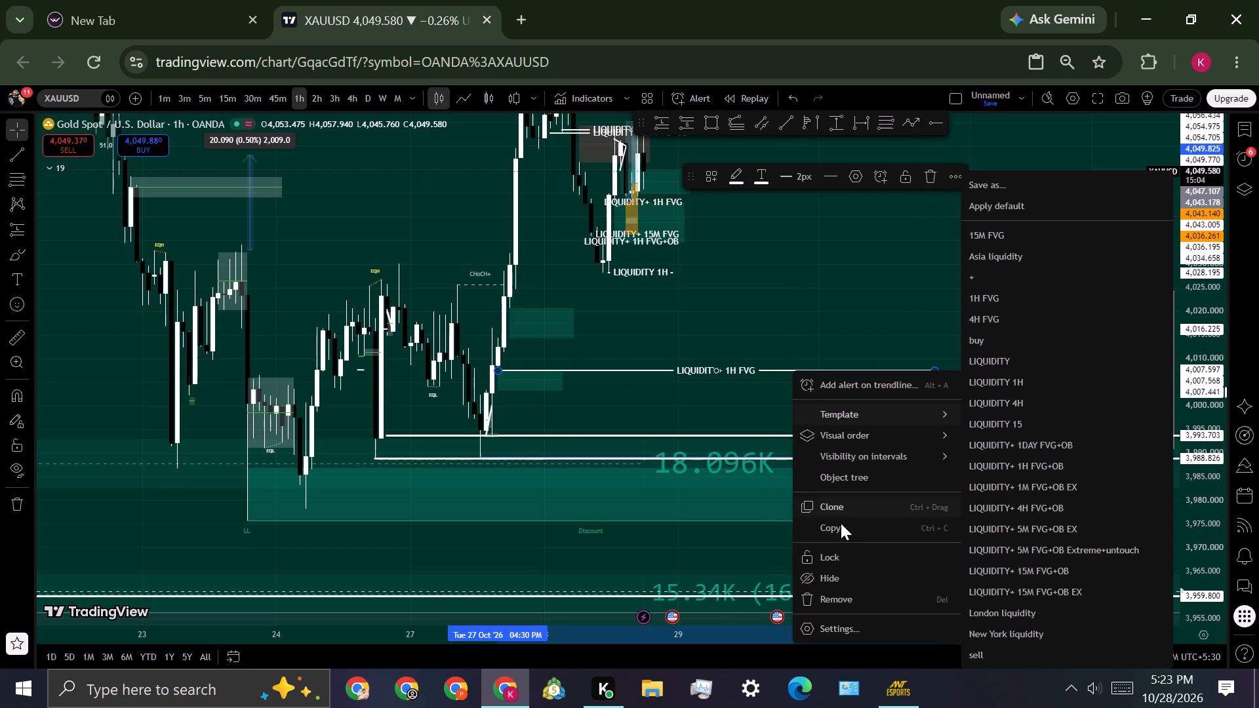
left_click(828, 510)
left_click_drag(700, 344, 715, 305)
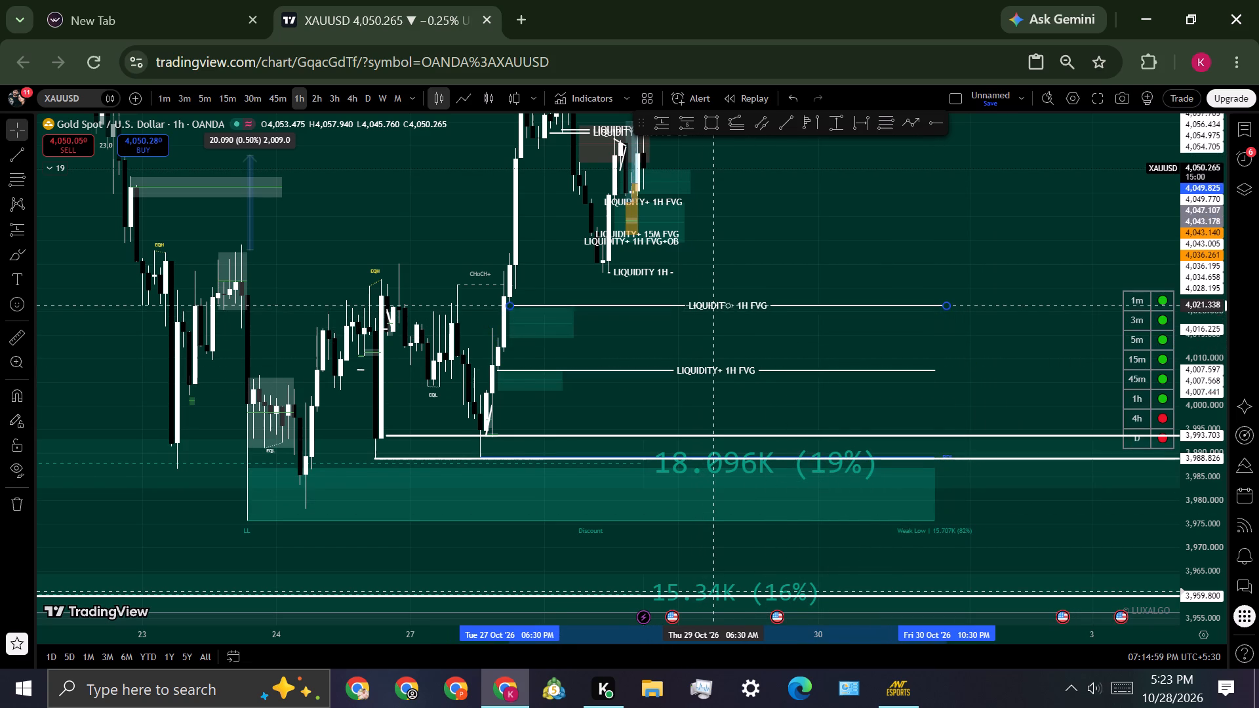
left_click_drag(715, 305, 715, 306)
left_click(866, 265)
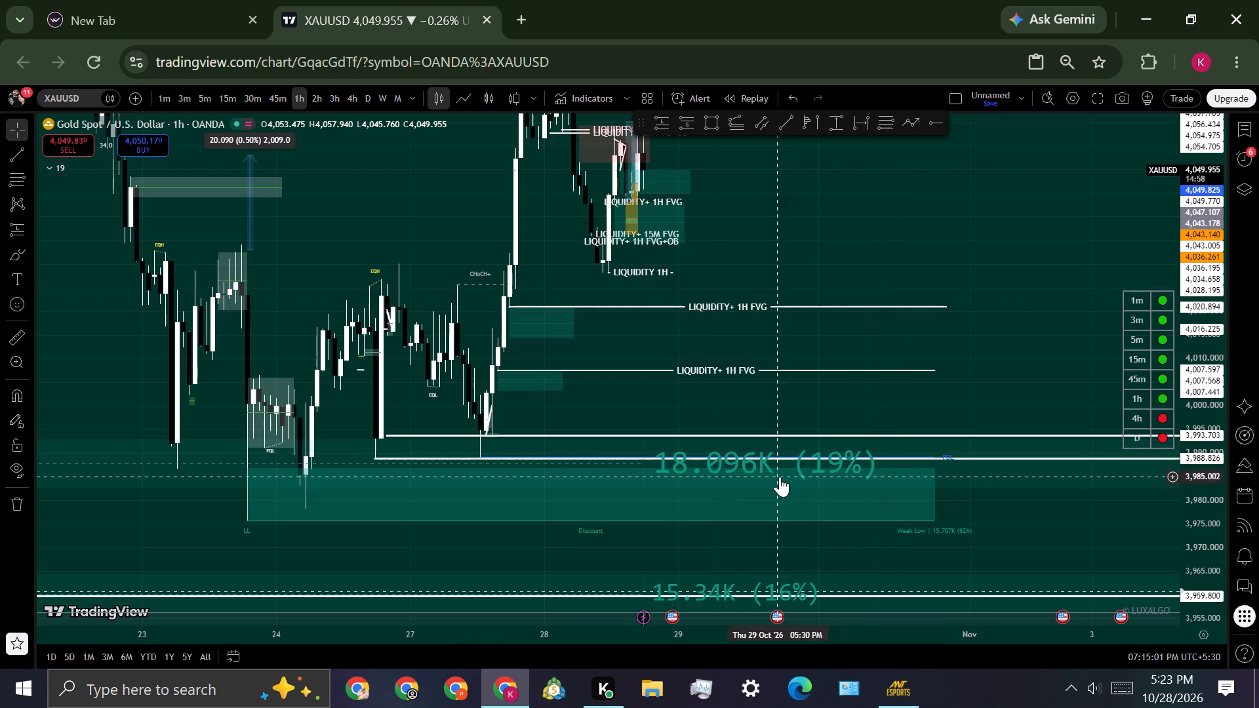
Examine the 1h and 15m charts around the new 1H FVG lines and the lows beneath them.
left_click(1089, 348)
scroll(1206, 323, "down", 2)
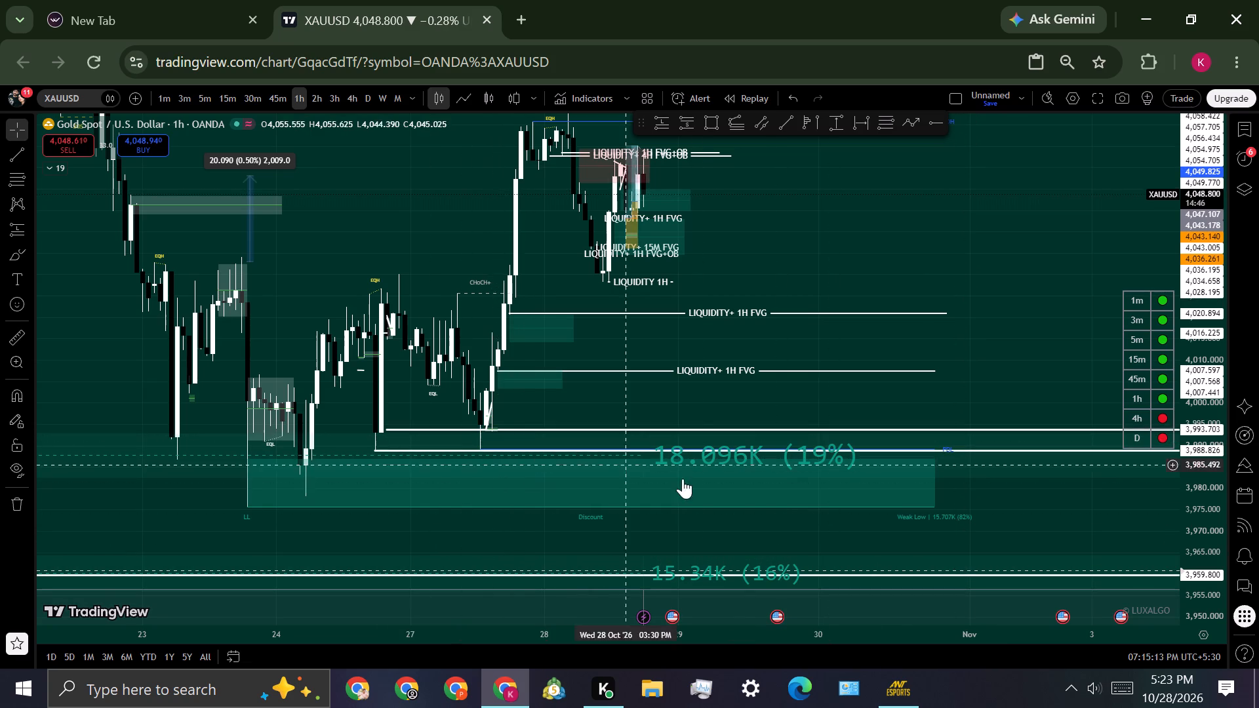
scroll(1032, 494, "down", 4)
scroll(1030, 512, "up", 1)
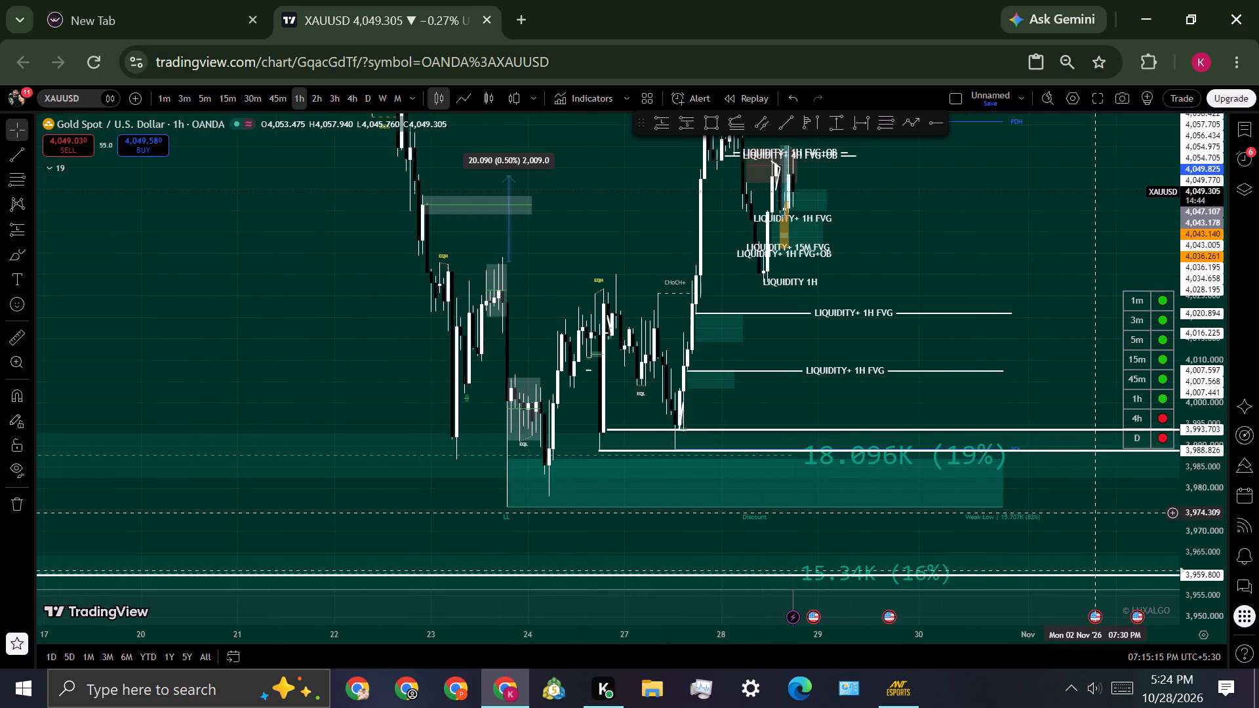
left_click_drag(1097, 513, 881, 524)
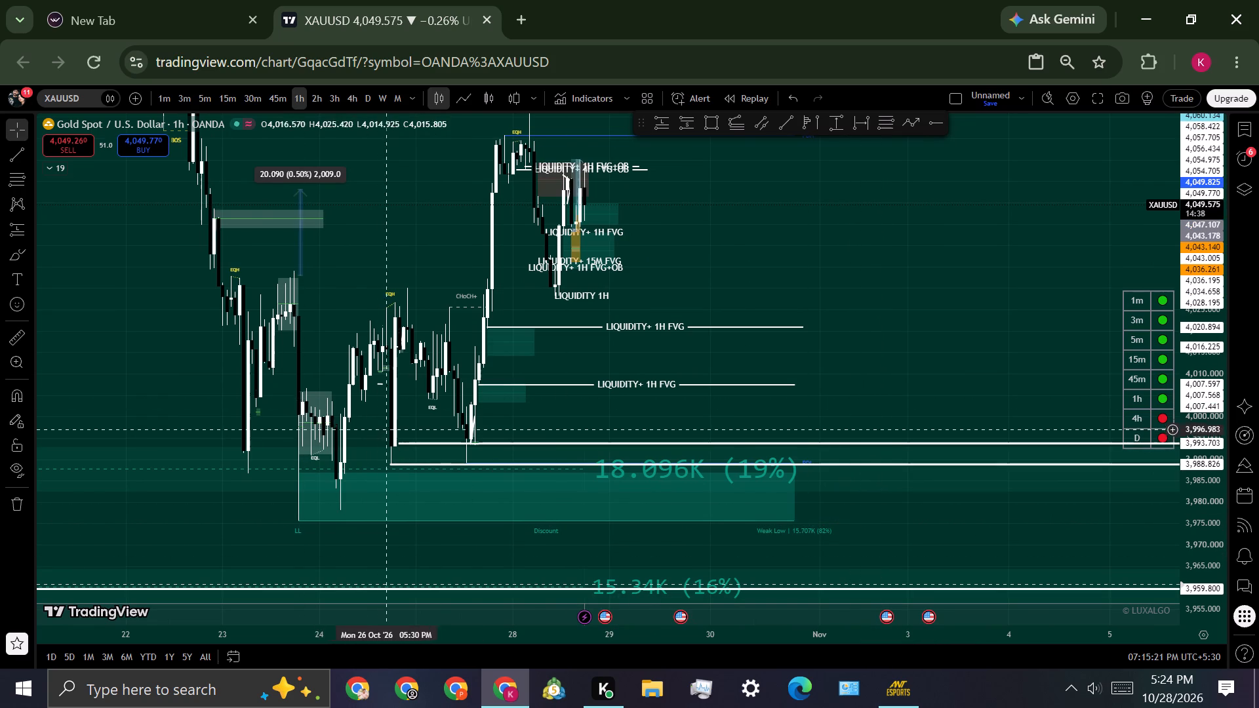
left_click(230, 102)
scroll(528, 342, "down", 4)
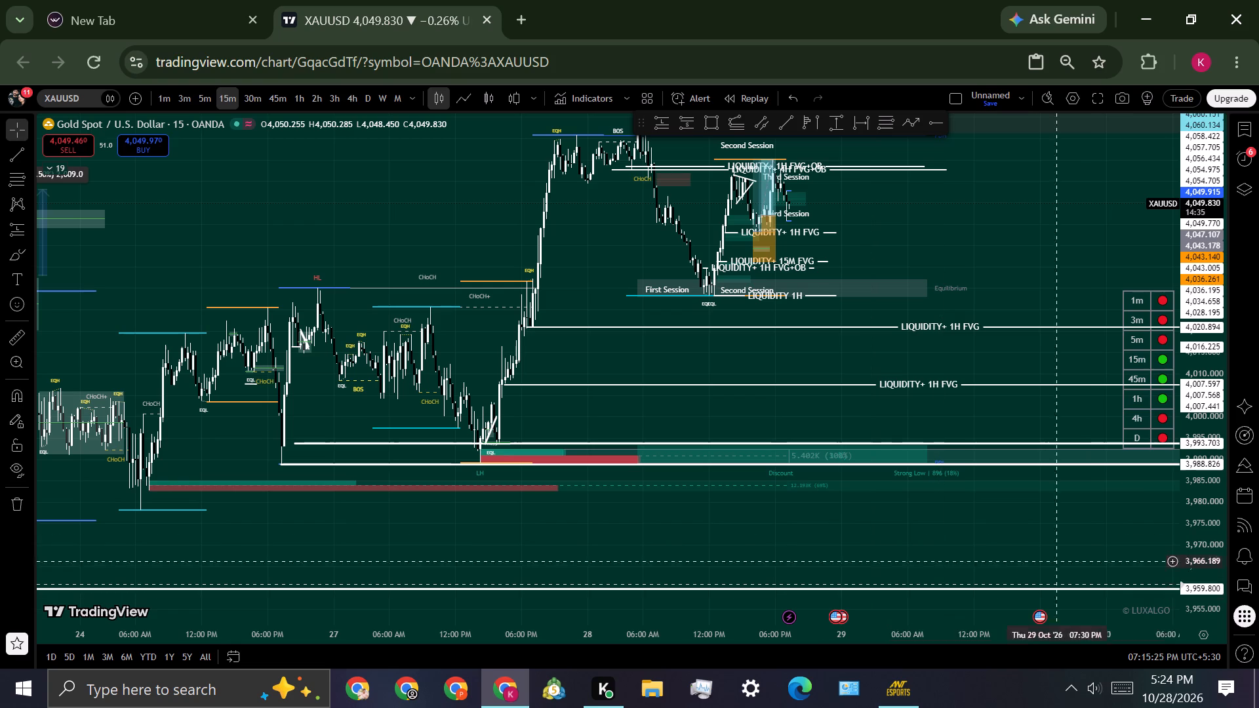
scroll(1195, 521, "up", 4)
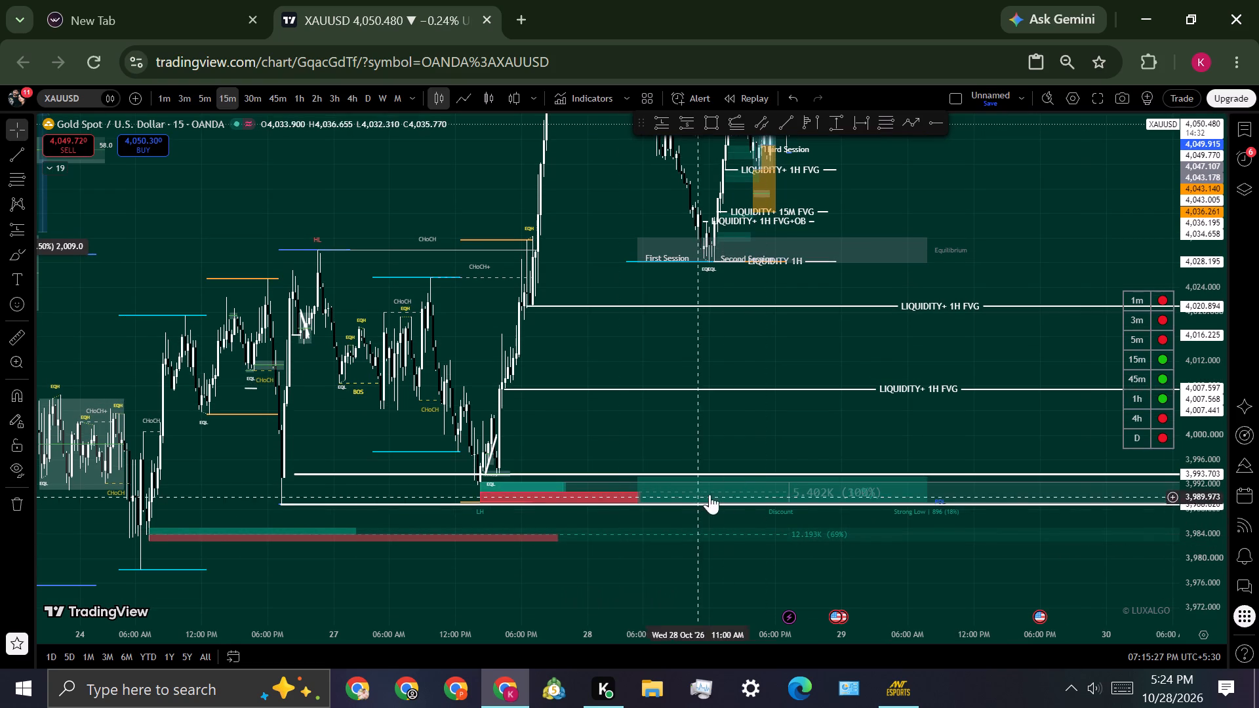
scroll(1205, 511, "down", 1)
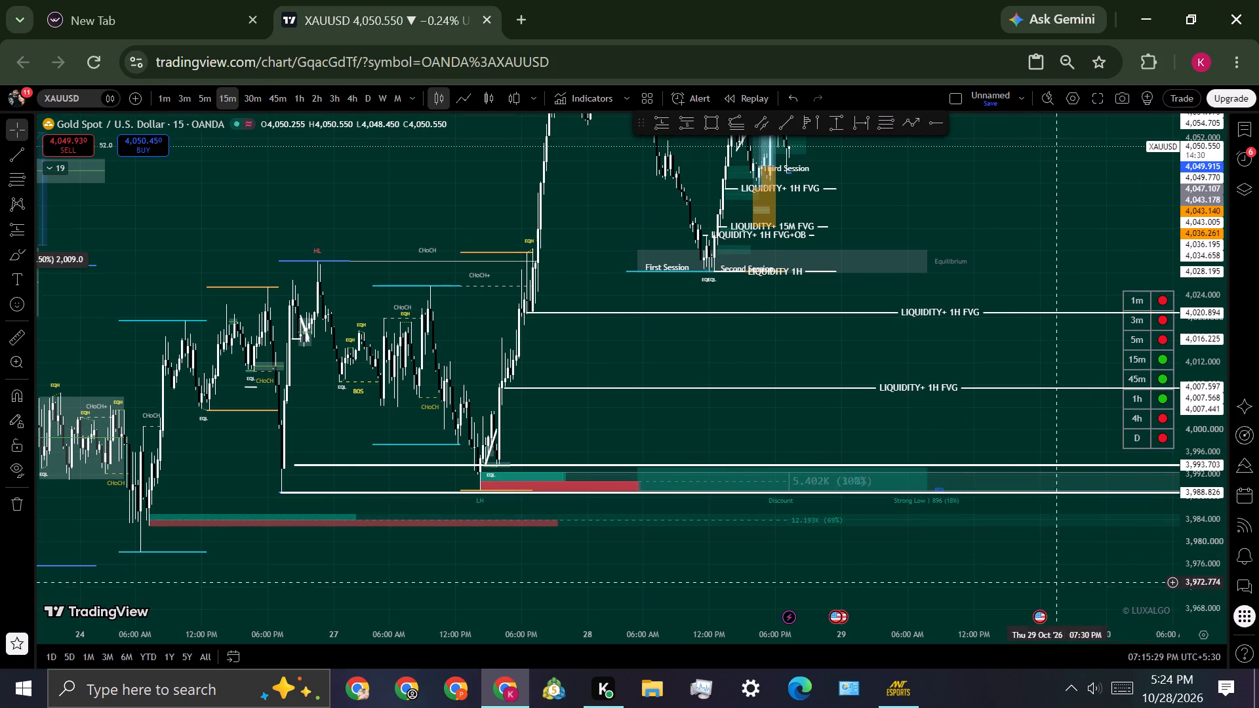
scroll(902, 606, "down", 1)
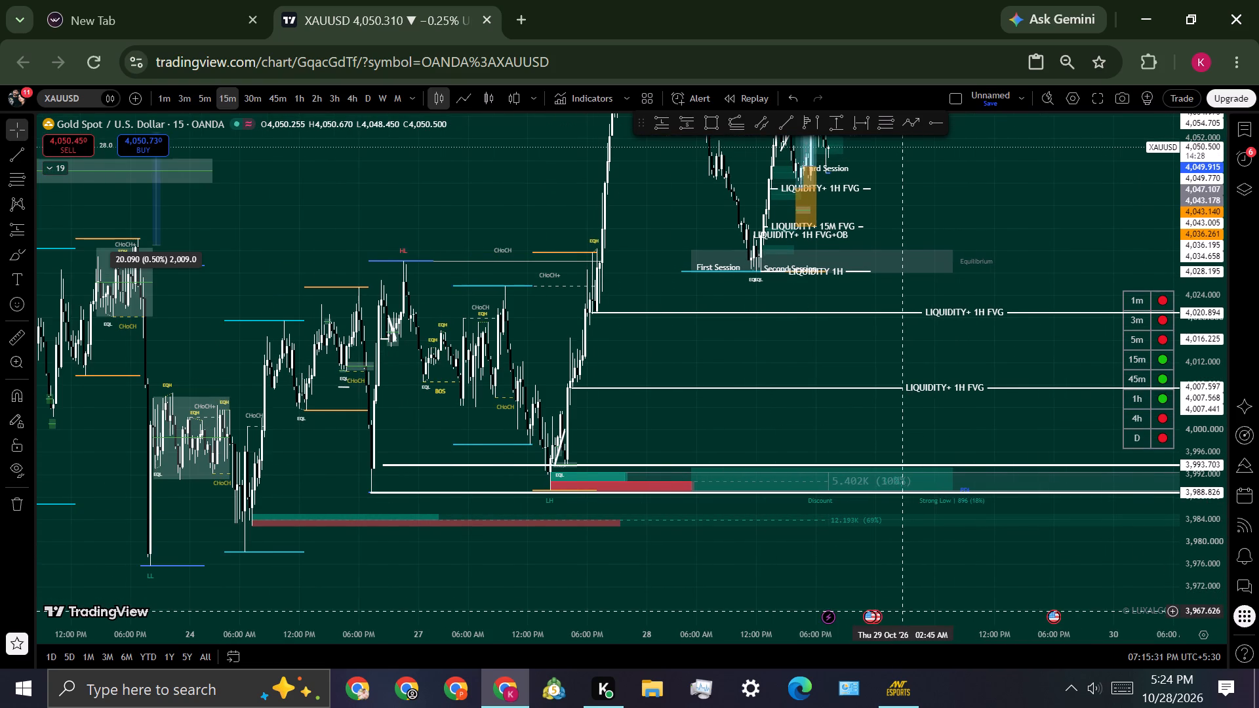
scroll(902, 611, "down", 1)
left_click_drag(629, 597, 600, 475)
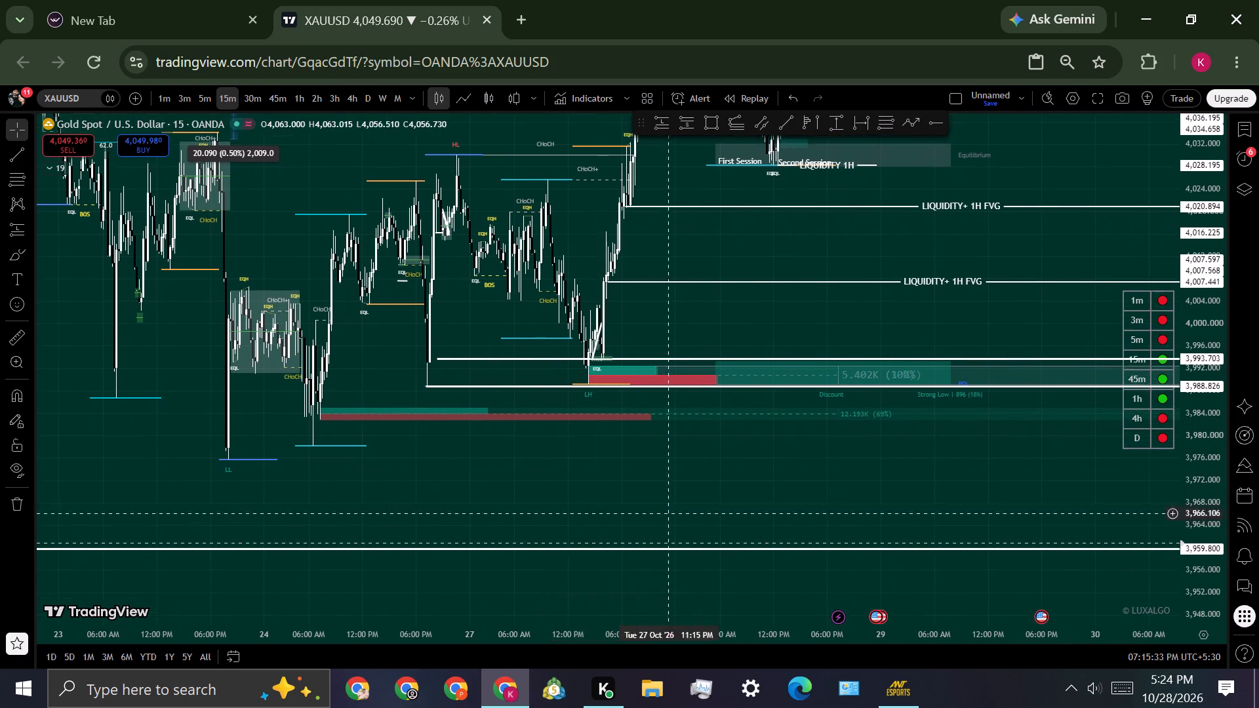
scroll(1200, 487, "down", 5)
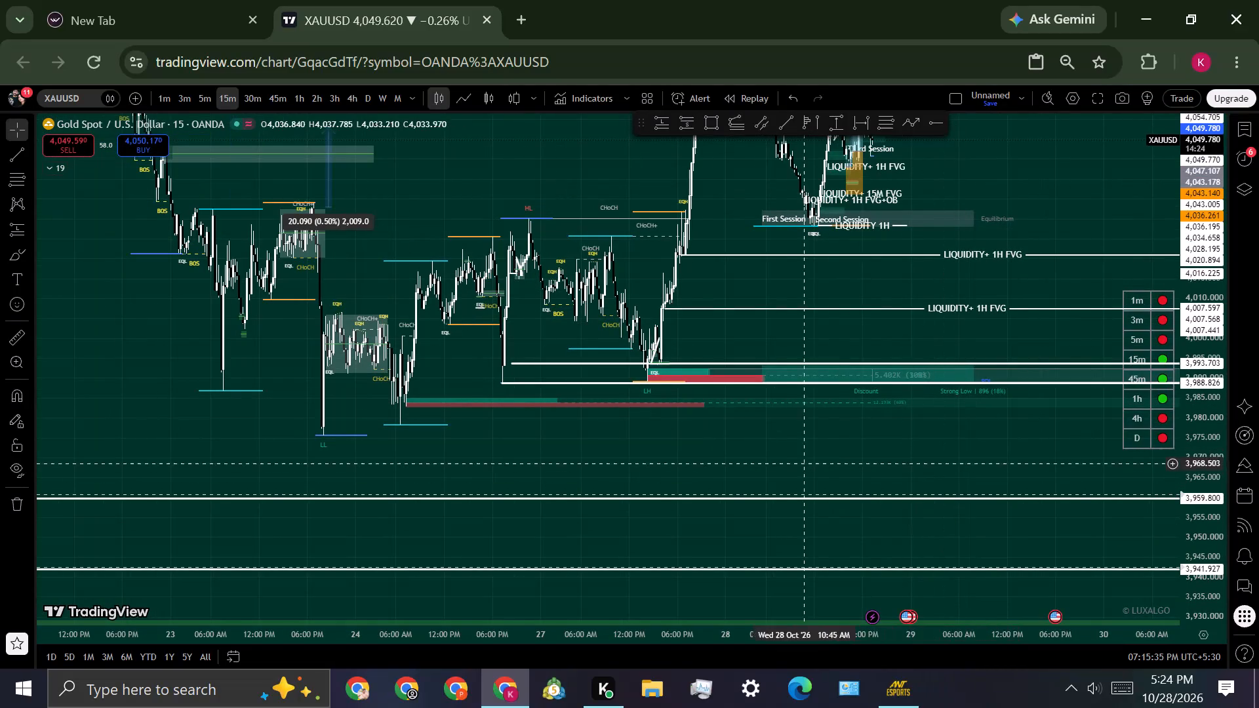
left_click_drag(870, 444, 810, 586)
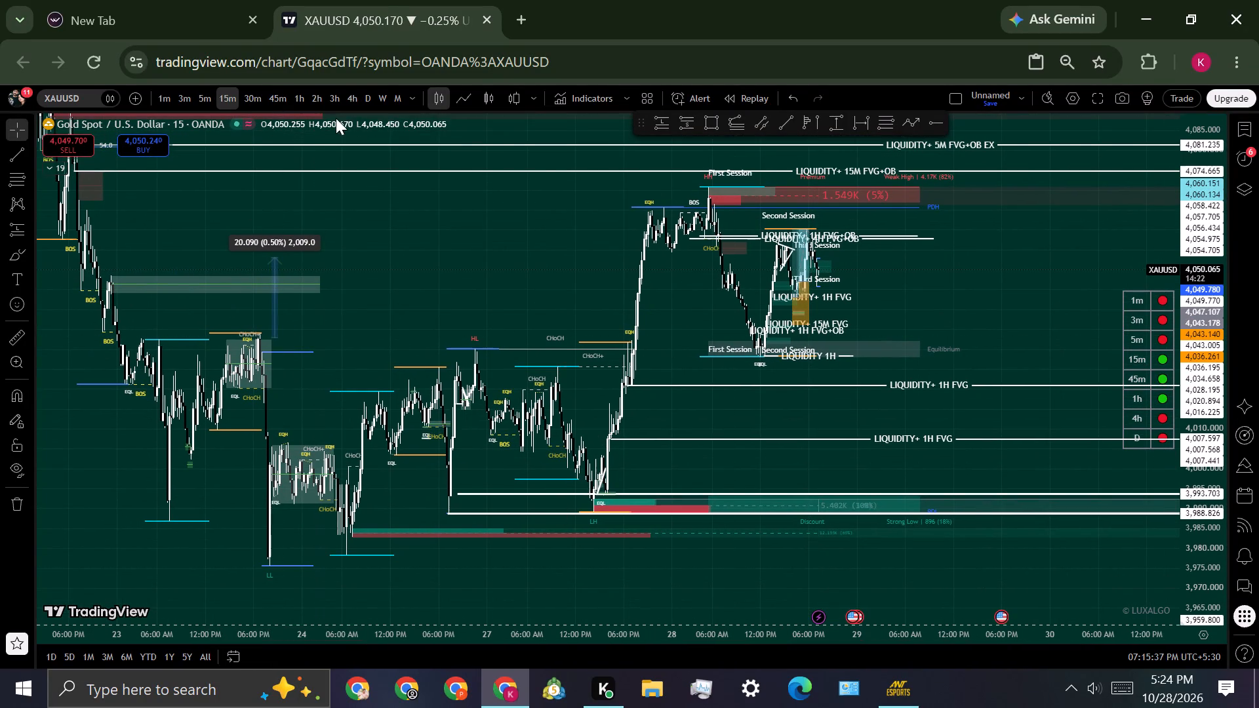
Hide all drawings and examine the daily chart's candles and indicator zones above and below the current price.
left_click(17, 464)
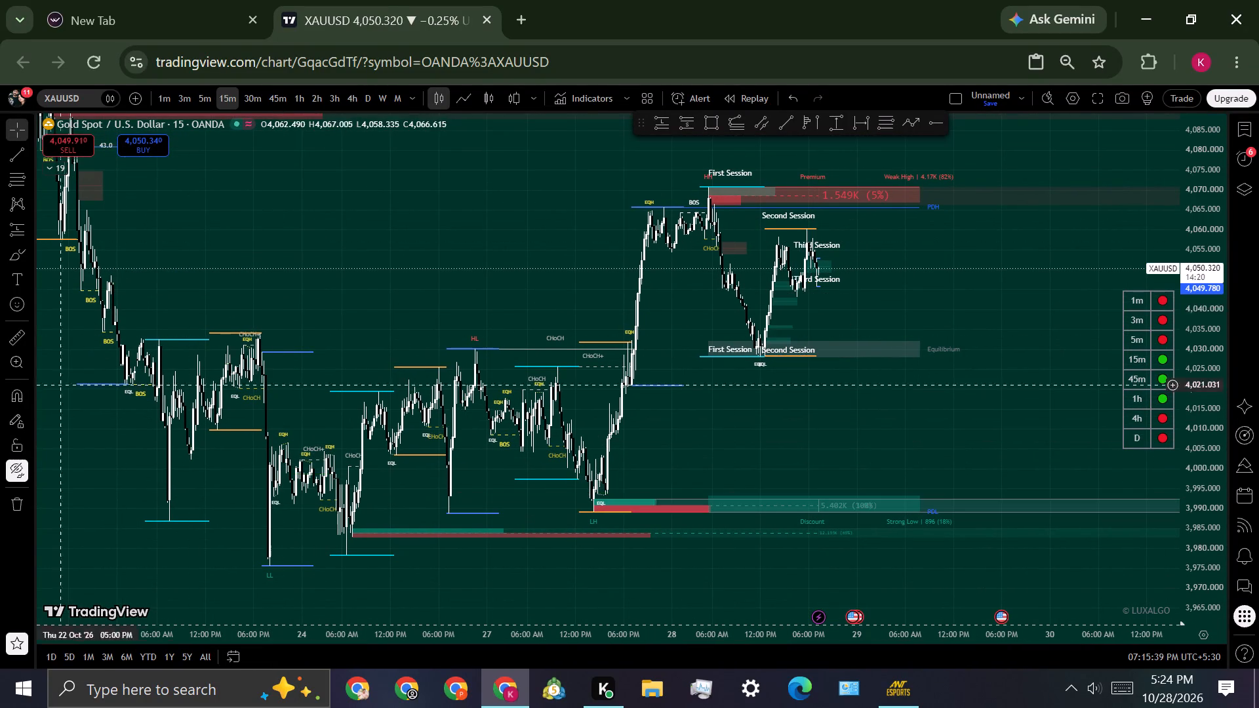
left_click(370, 99)
scroll(365, 326, "up", 5)
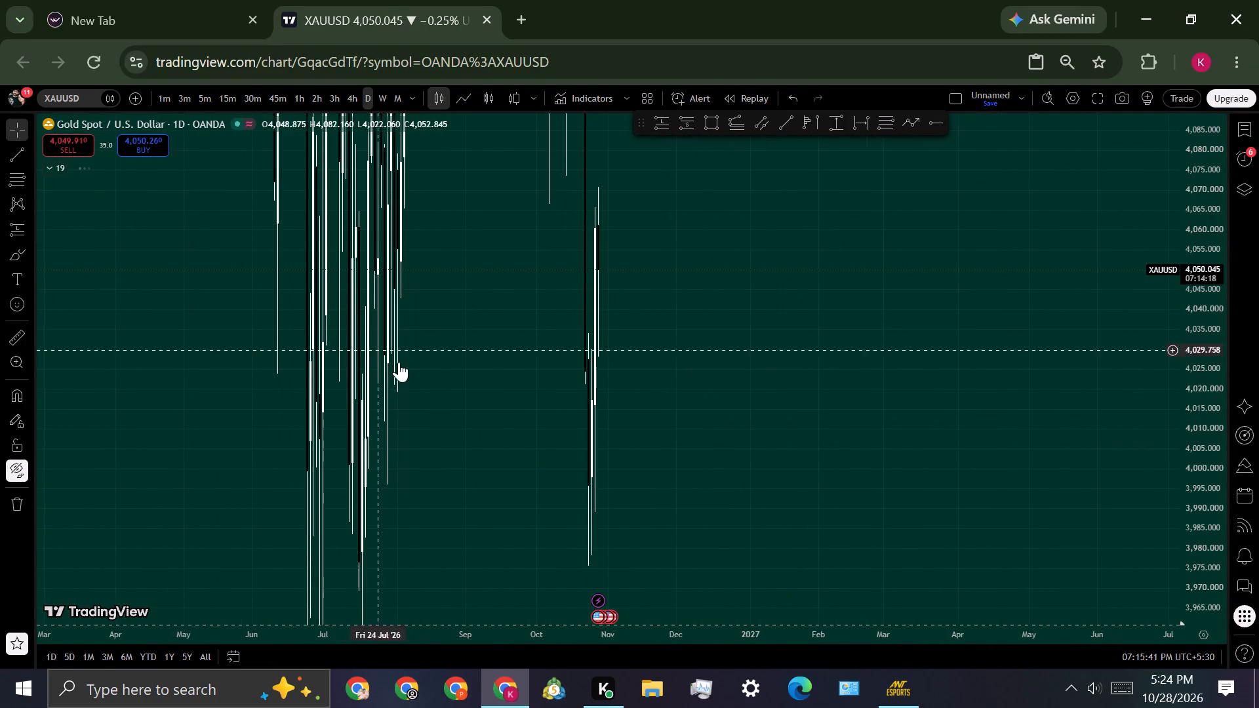
scroll(1203, 359, "down", 18)
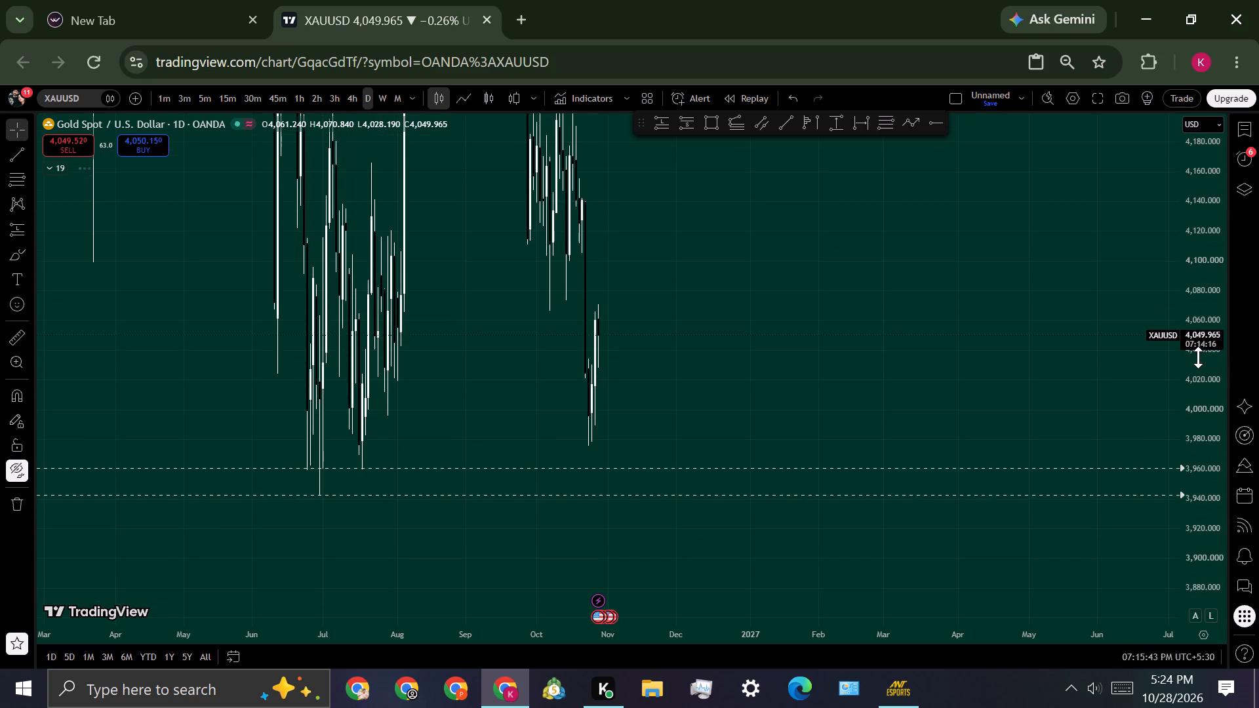
scroll(1198, 357, "down", 4)
scroll(854, 376, "up", 6)
left_click_drag(504, 334, 1081, 388)
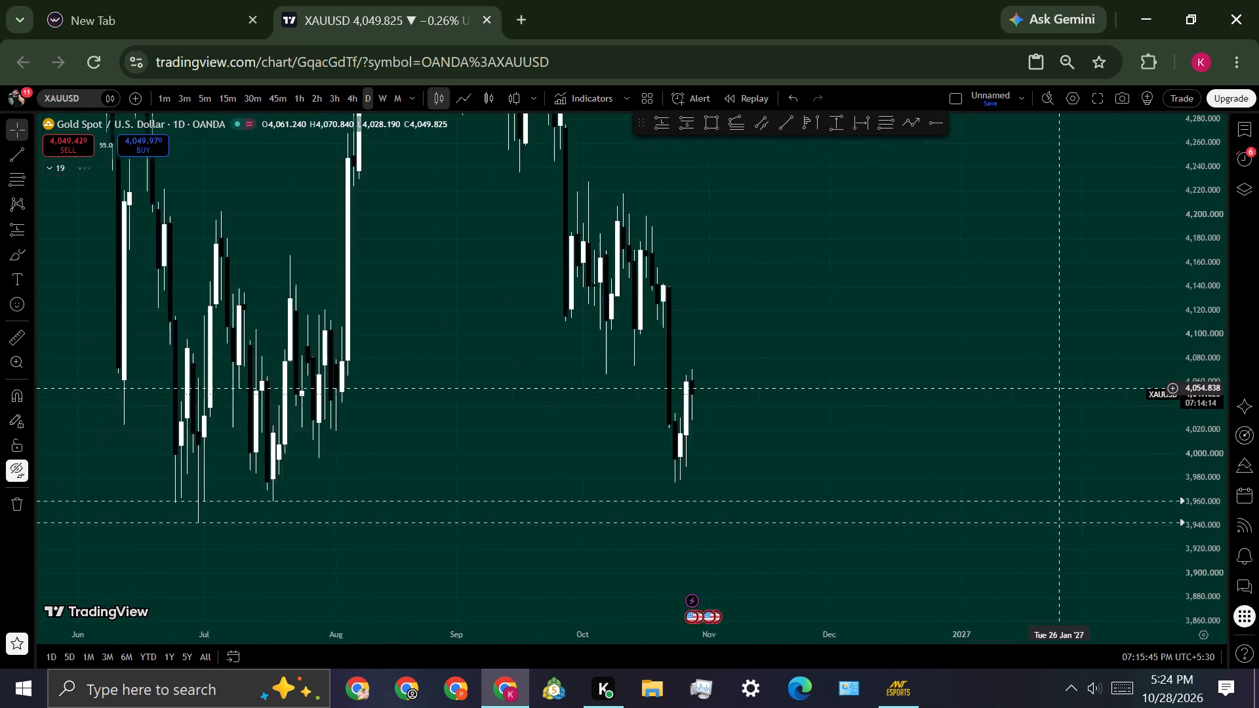
left_click_drag(1081, 388, 1169, 387)
scroll(587, 399, "up", 4)
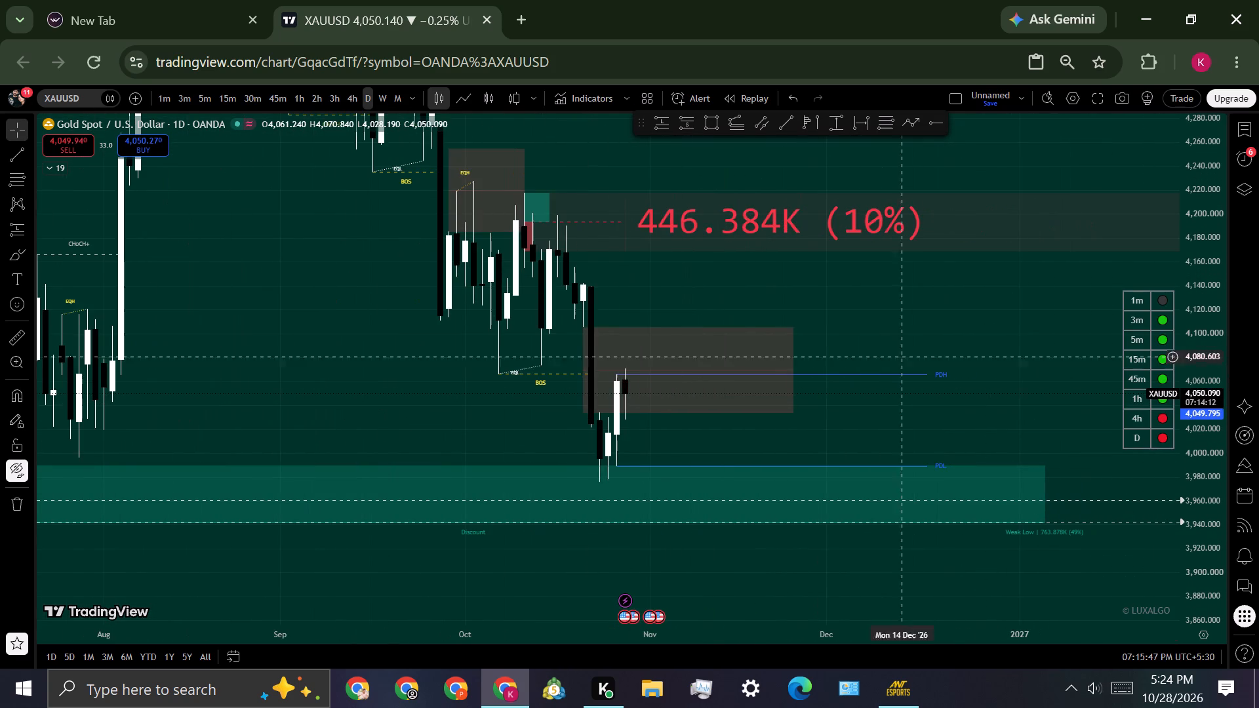
scroll(960, 346, "up", 1)
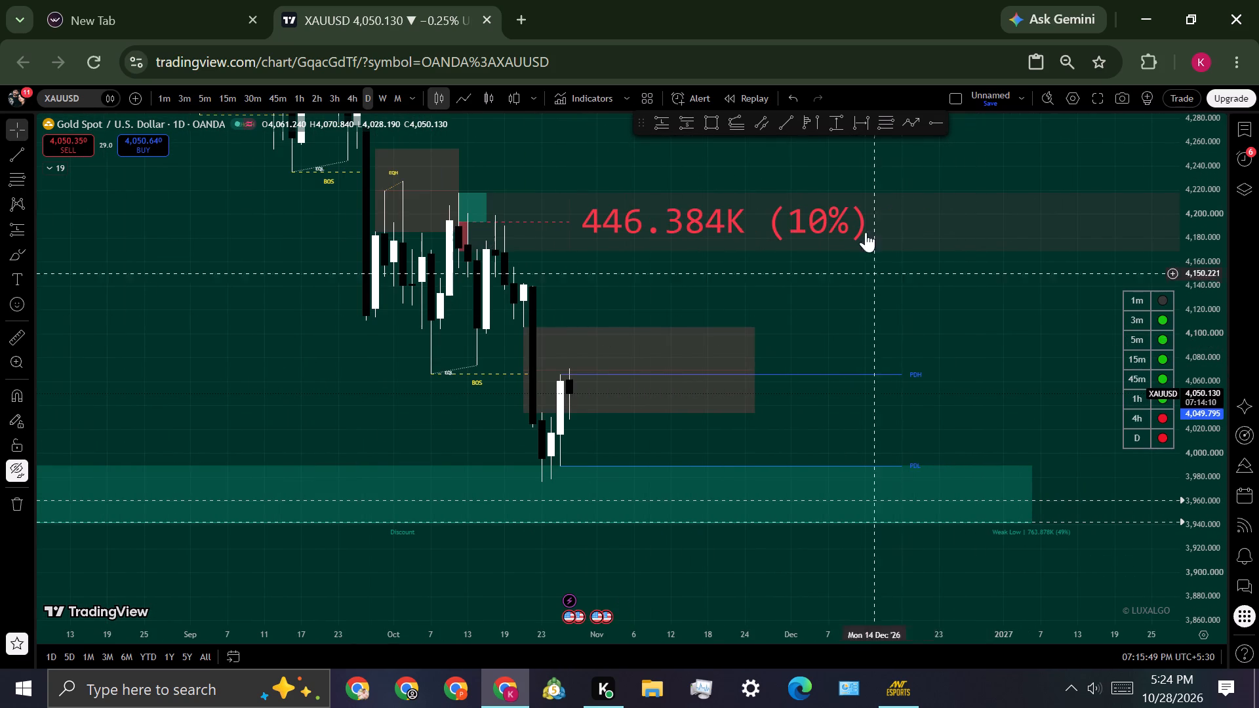
Draw a horizontal trend line at about 4,106 along the top of the daily zone, from 21 October to 25 November.
left_click(784, 128)
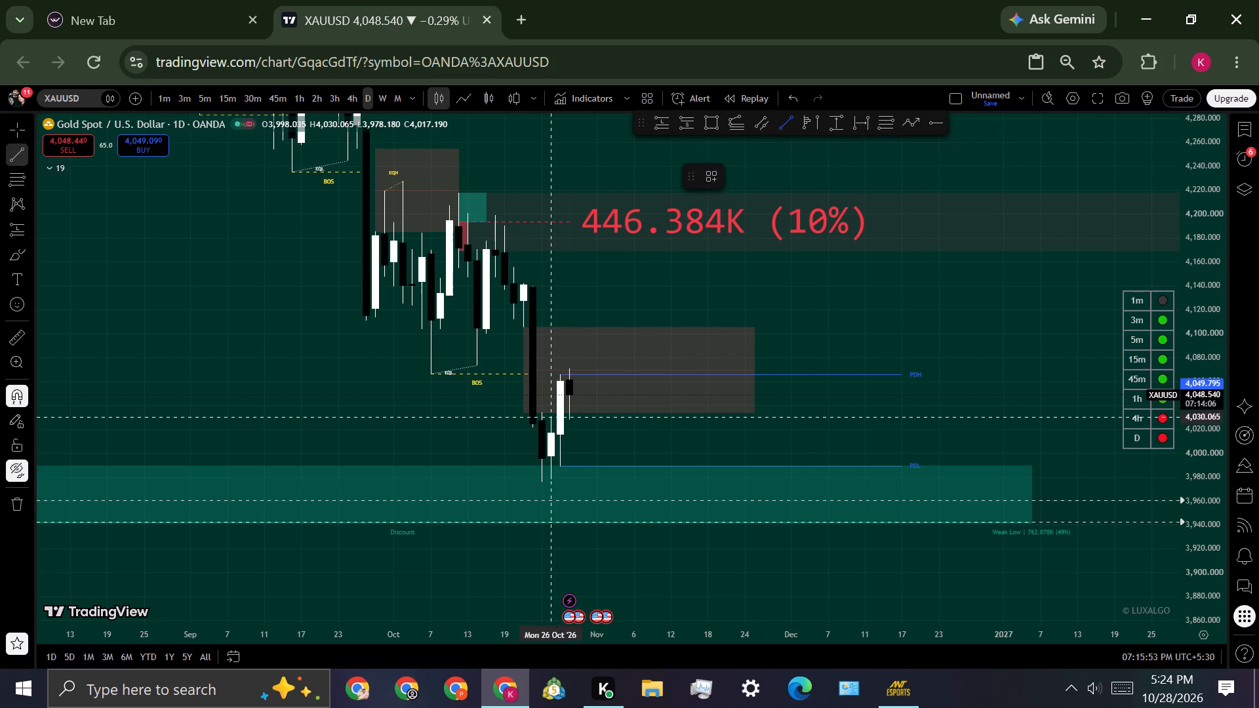
left_click(522, 328, "ctrl")
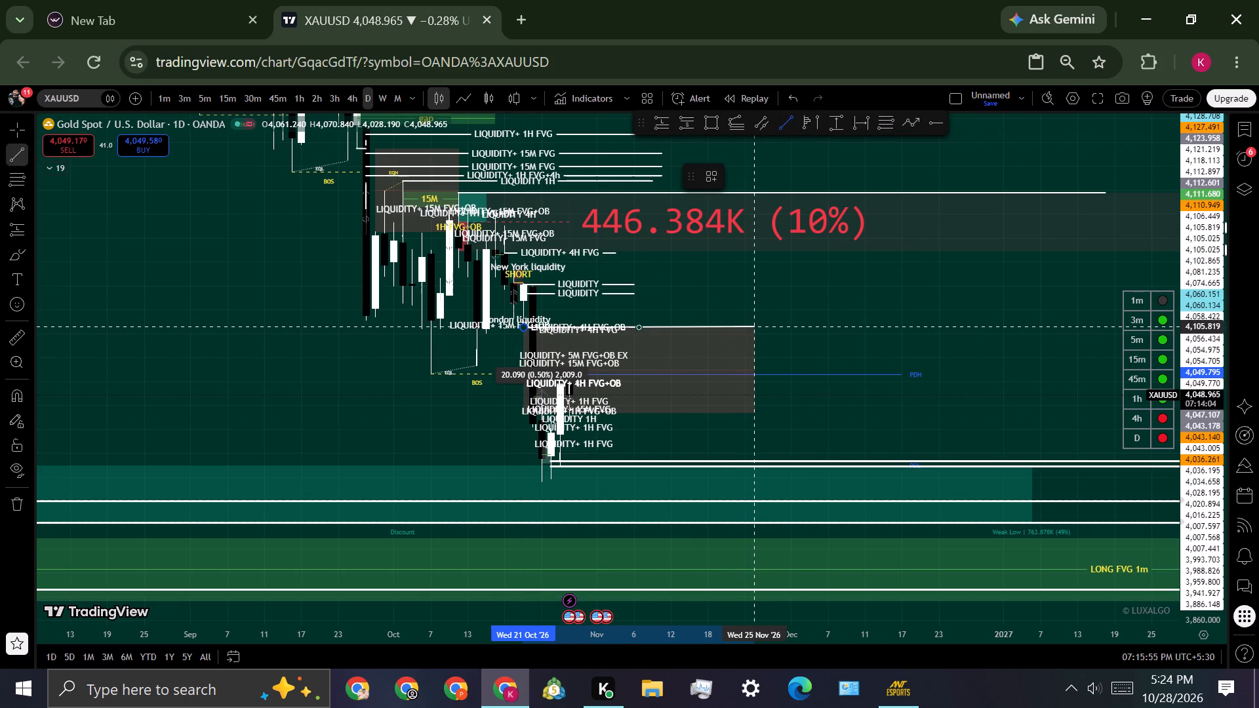
left_click(757, 323, "shift")
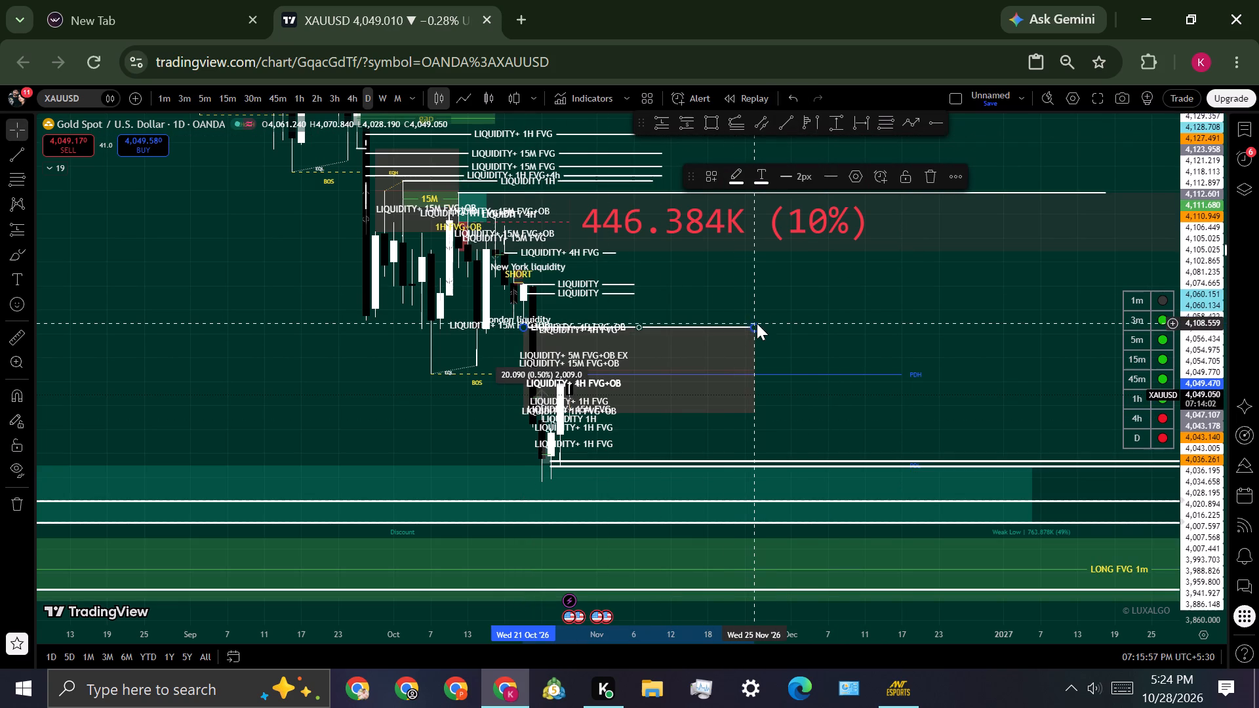
left_click(757, 330)
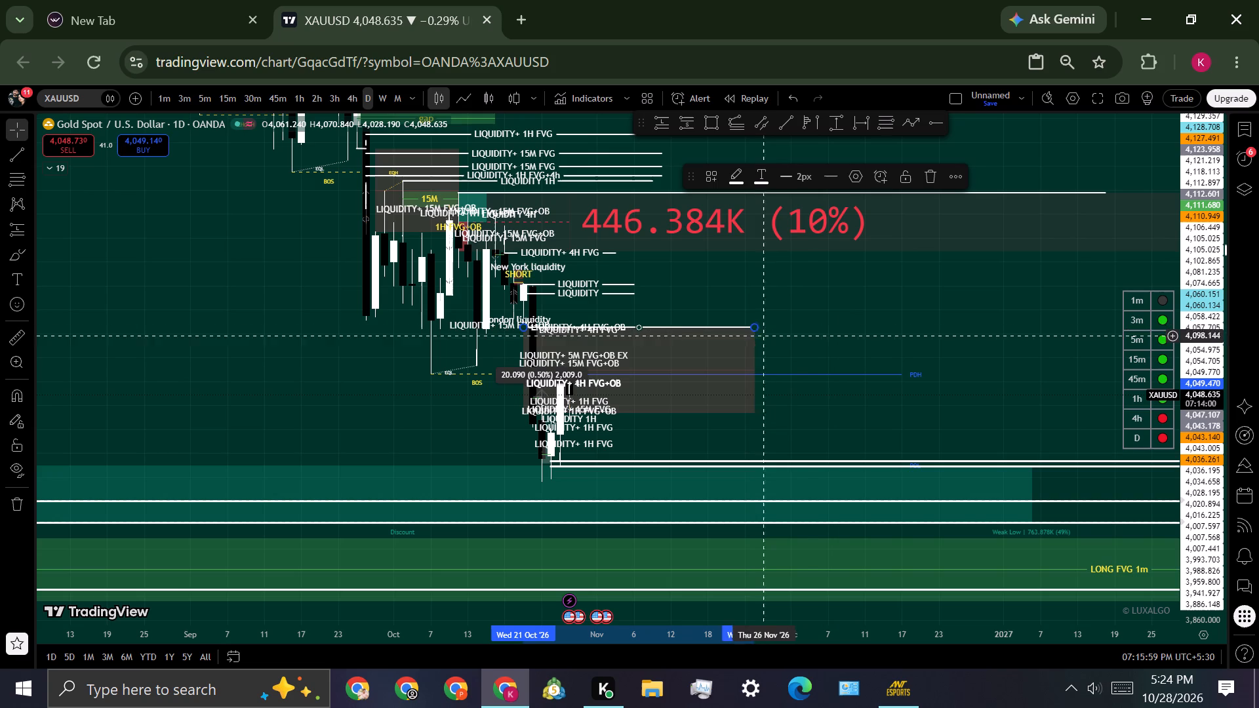
left_click(859, 349)
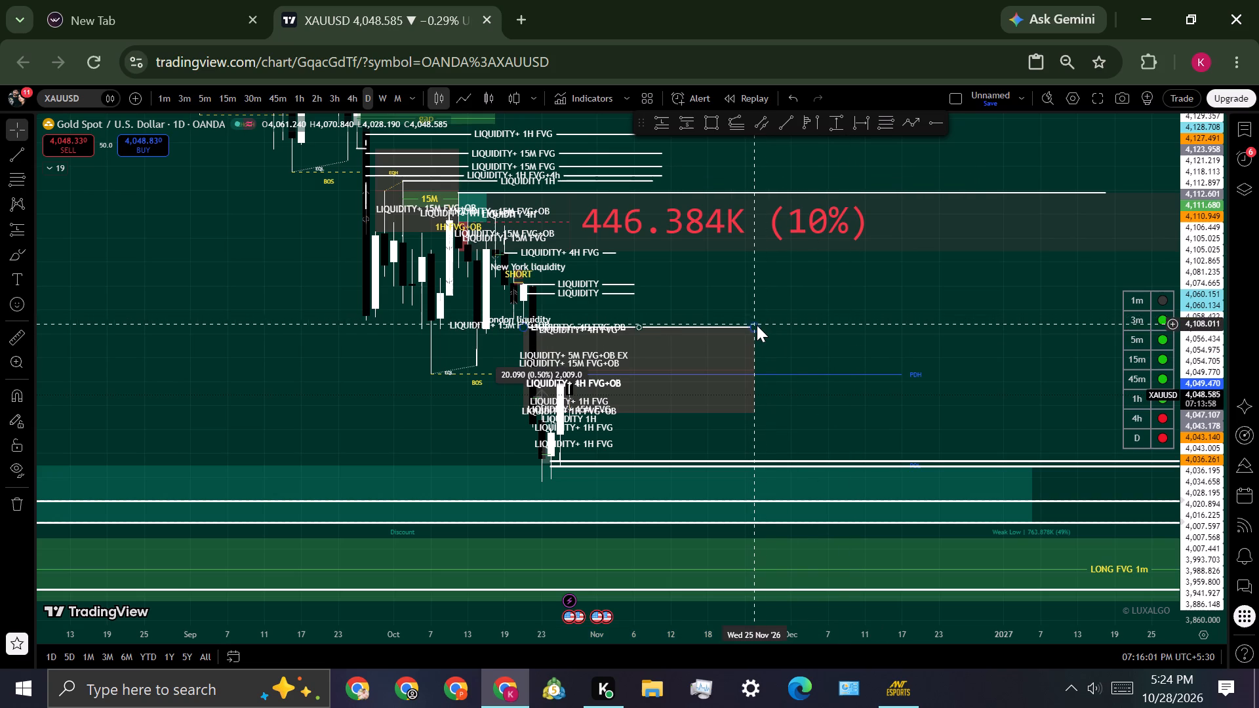
Apply the LIQUIDITY+ 1DAY FVG+OB template to the new trend line at about 4,106.
right_click(754, 331)
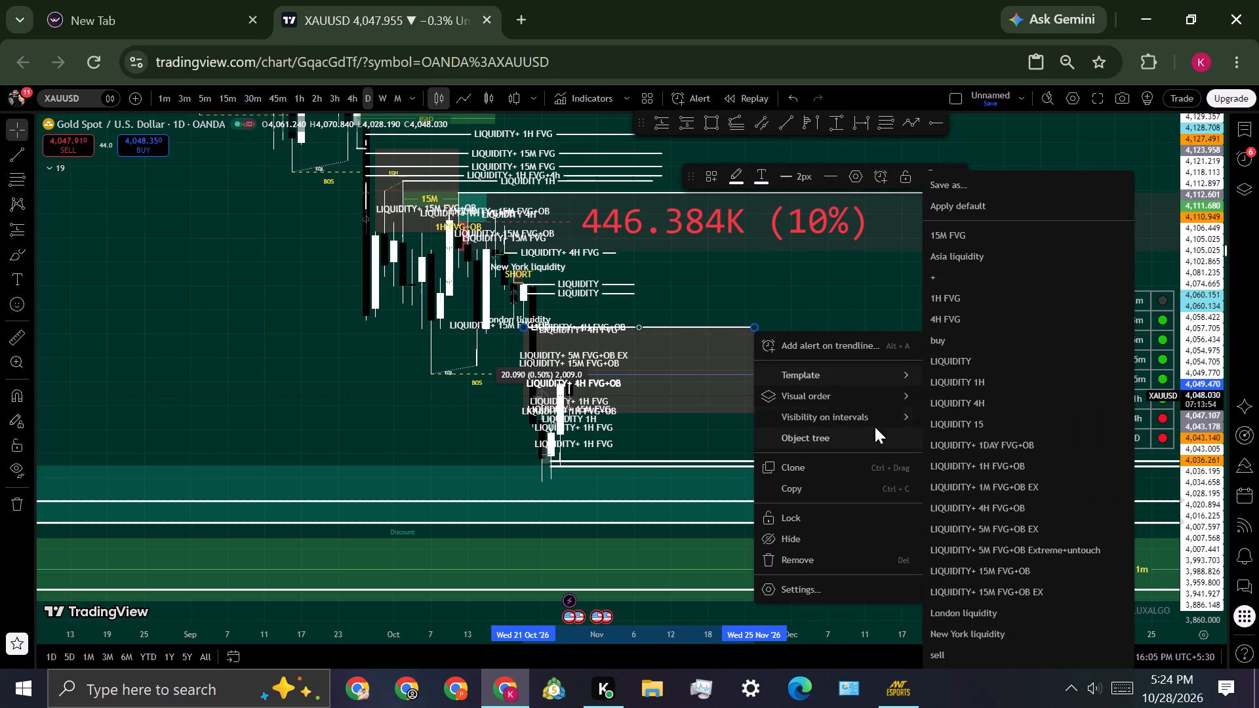
left_click(970, 446)
left_click(912, 307)
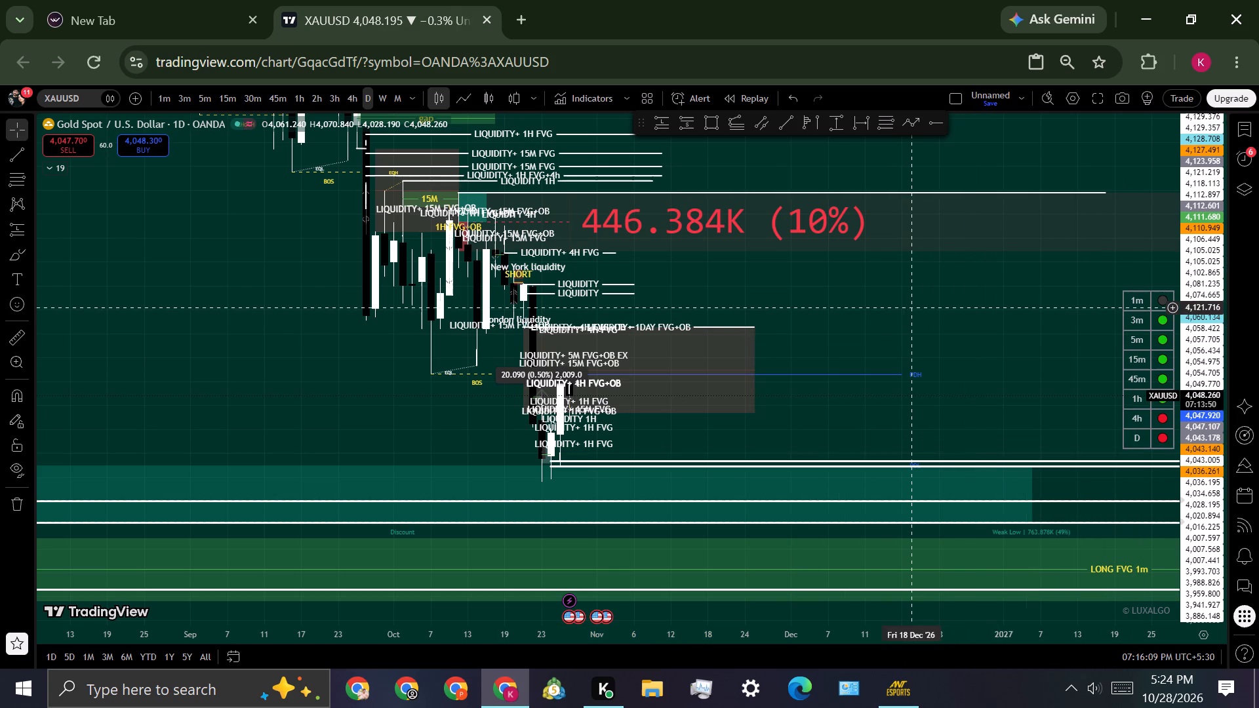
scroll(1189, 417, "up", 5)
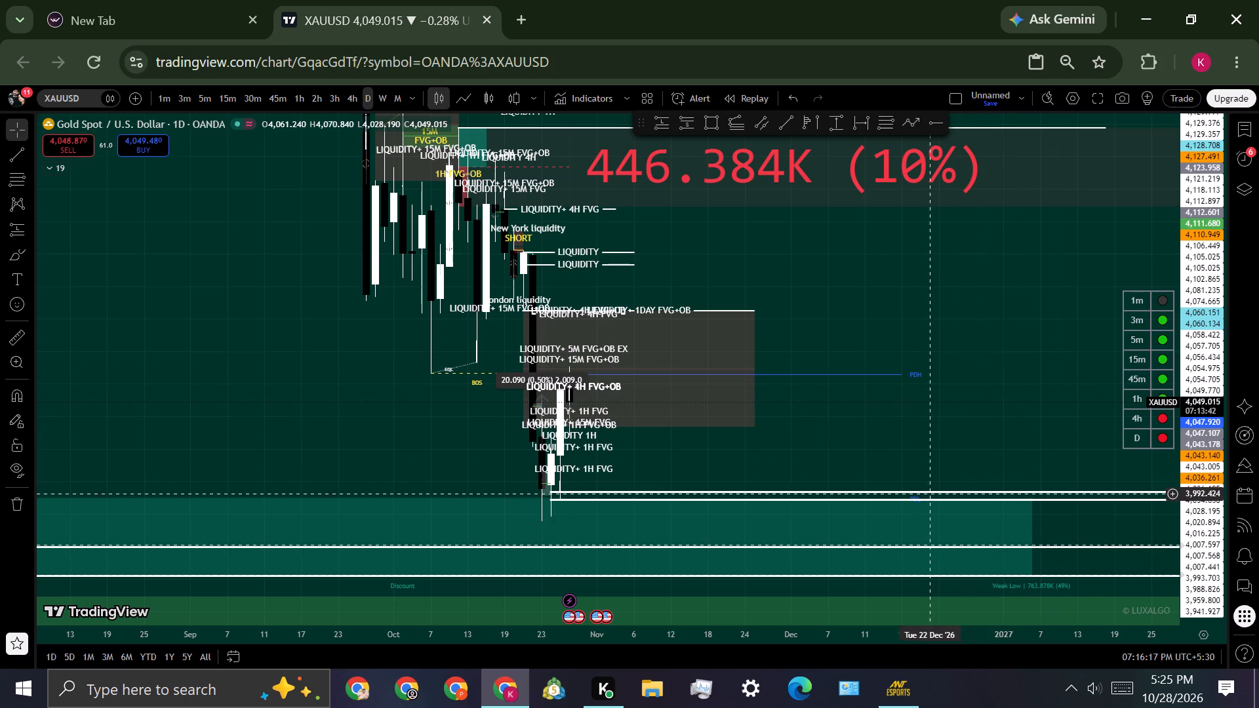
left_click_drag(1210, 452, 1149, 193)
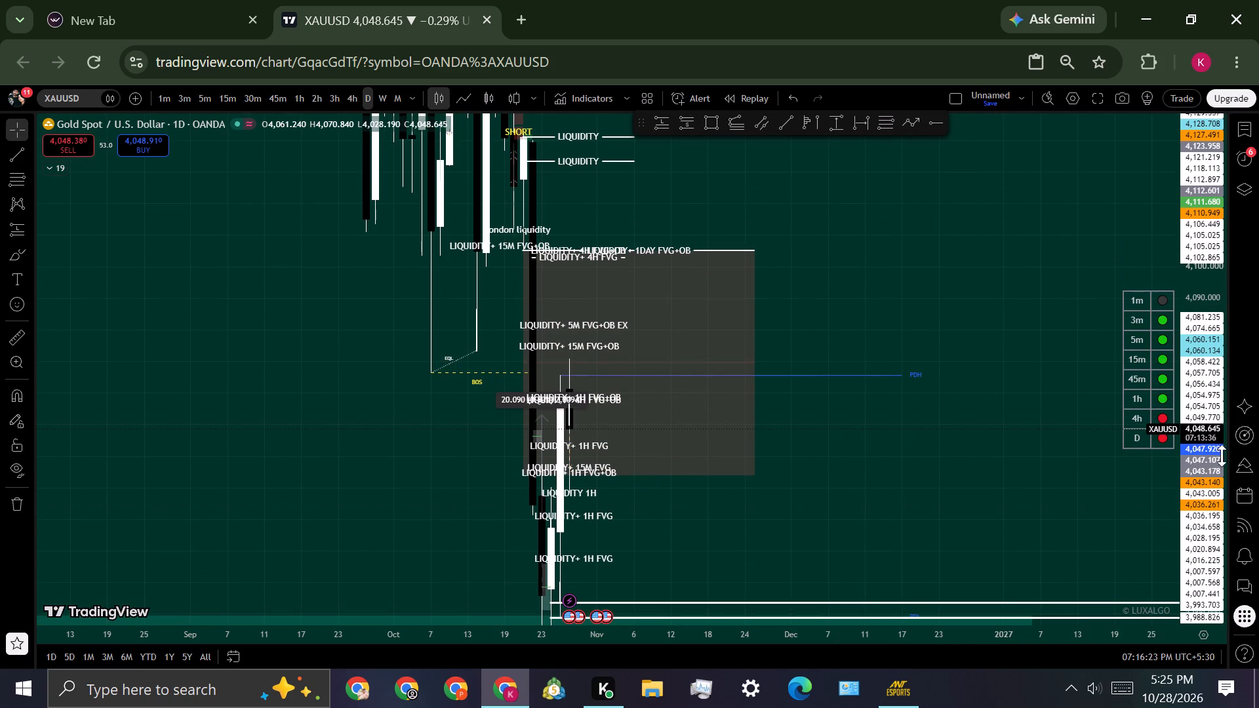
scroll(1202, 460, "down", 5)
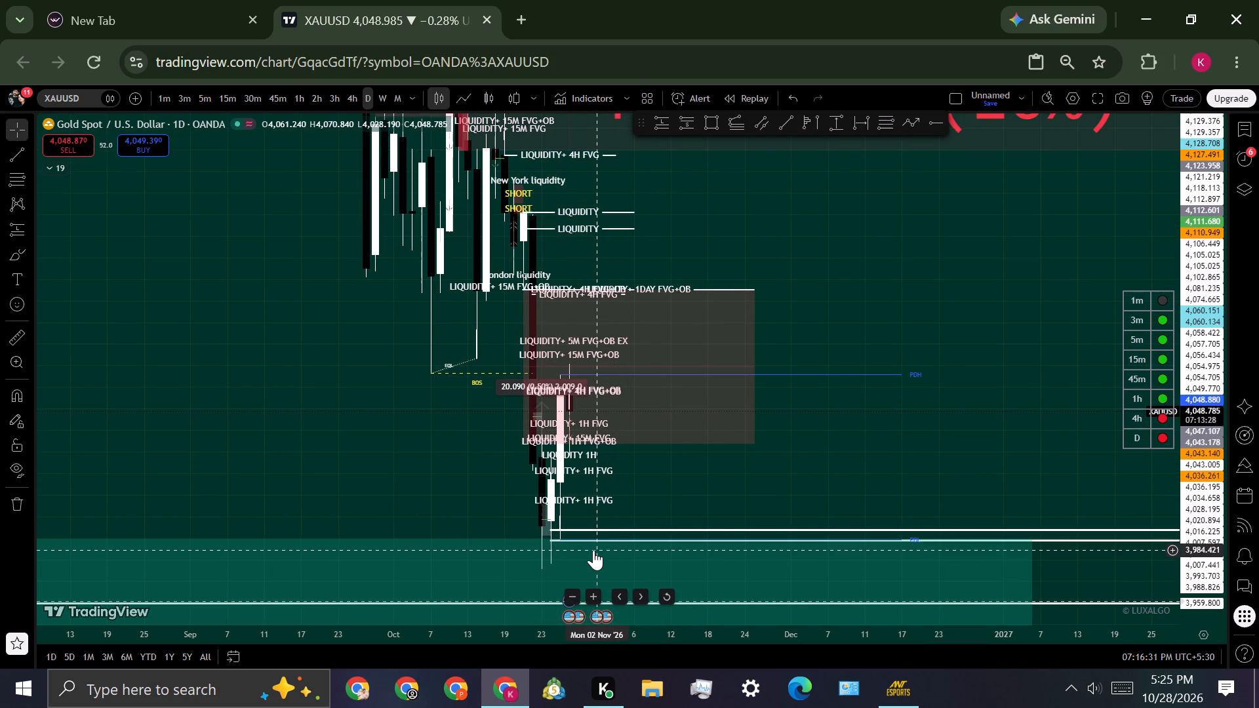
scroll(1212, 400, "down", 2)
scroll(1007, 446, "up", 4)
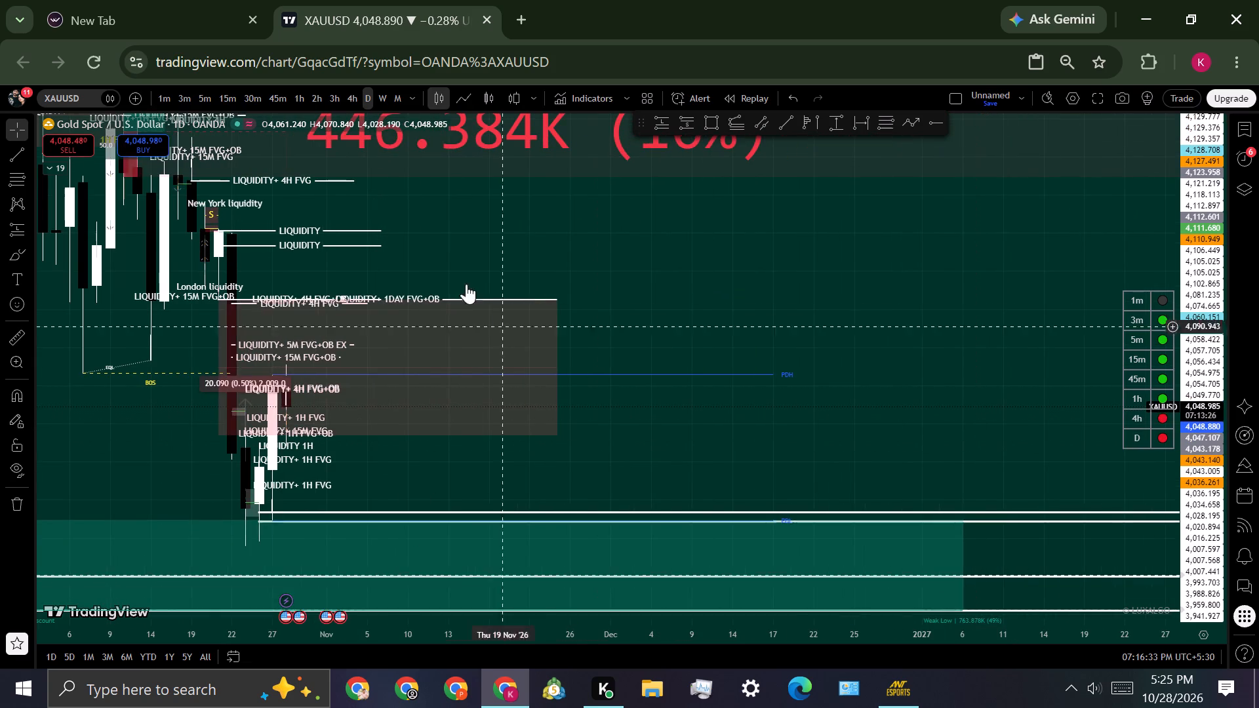
Examine the weekly chart's price structure and zones around the current price with all drawings hidden.
left_click(387, 100)
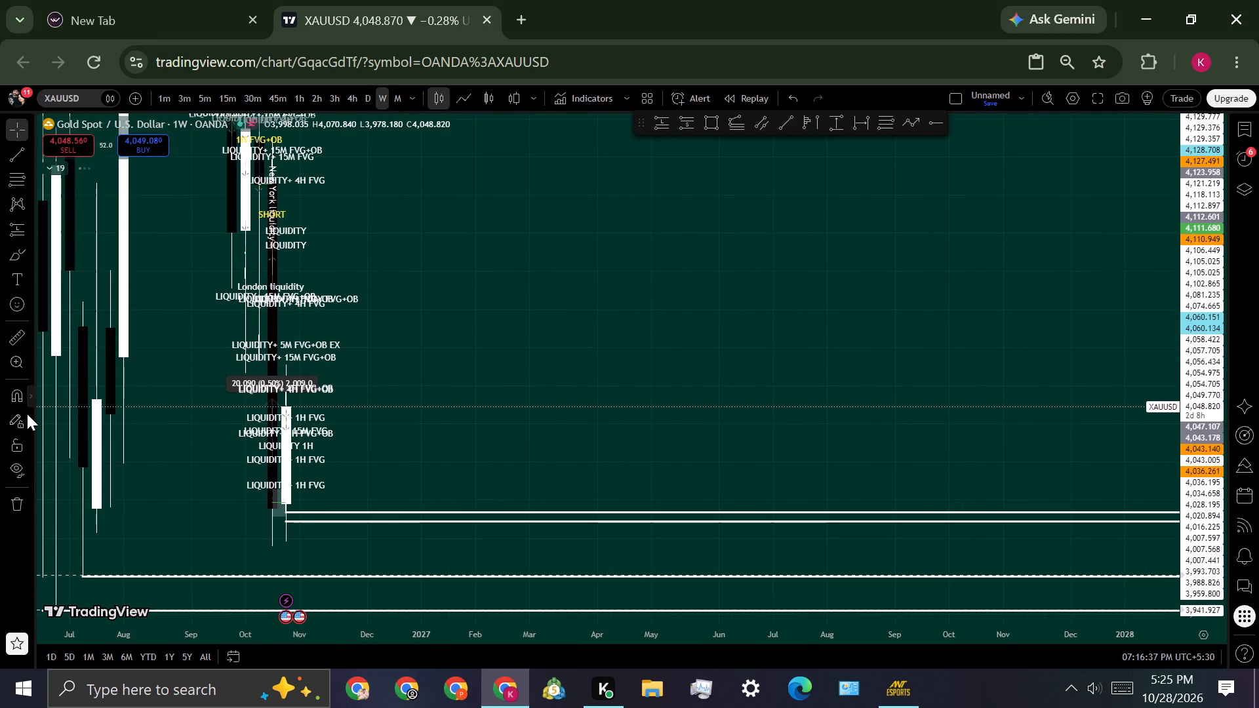
left_click(20, 467)
left_click_drag(565, 380, 1018, 325)
scroll(1199, 403, "down", 14)
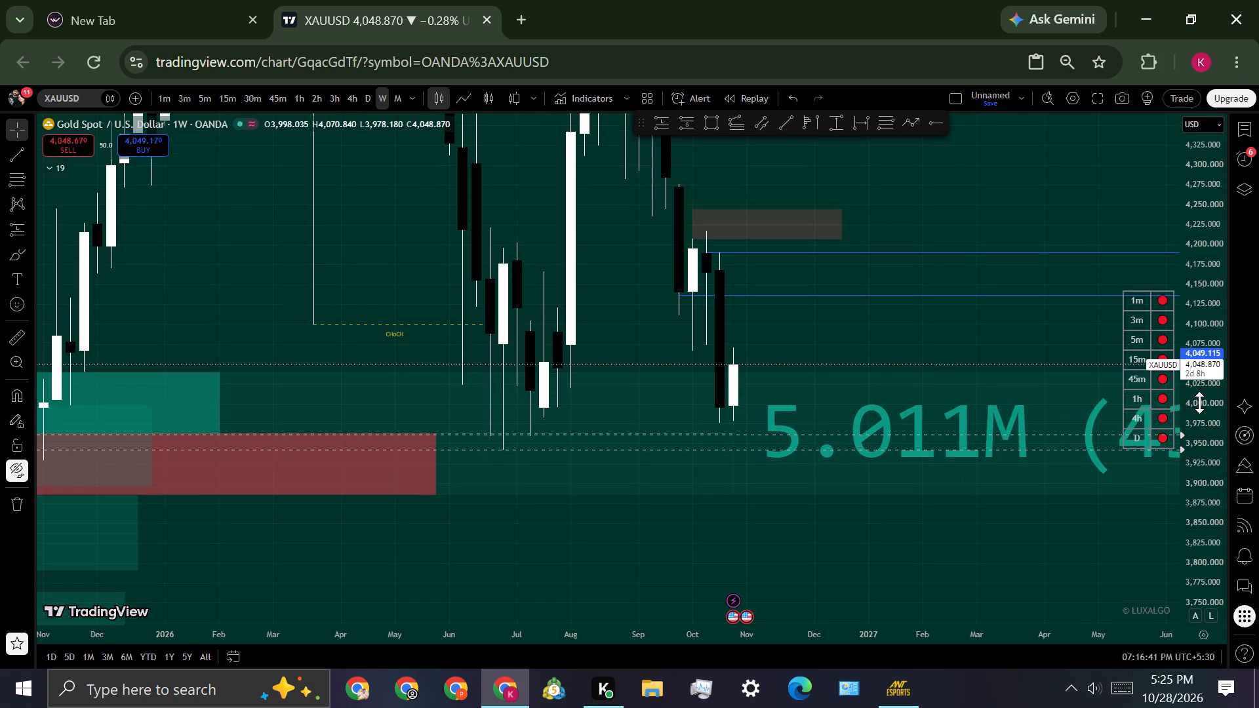
scroll(1199, 403, "down", 12)
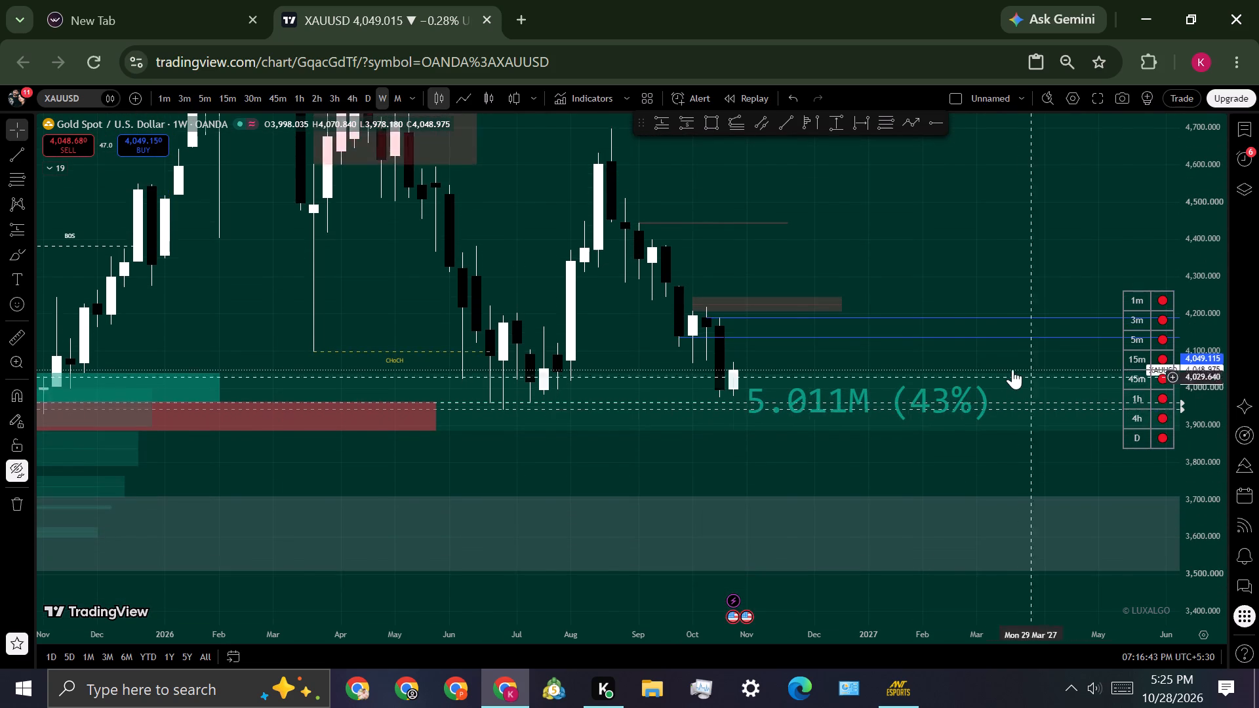
scroll(1012, 369, "down", 3)
left_click_drag(978, 351, 748, 357)
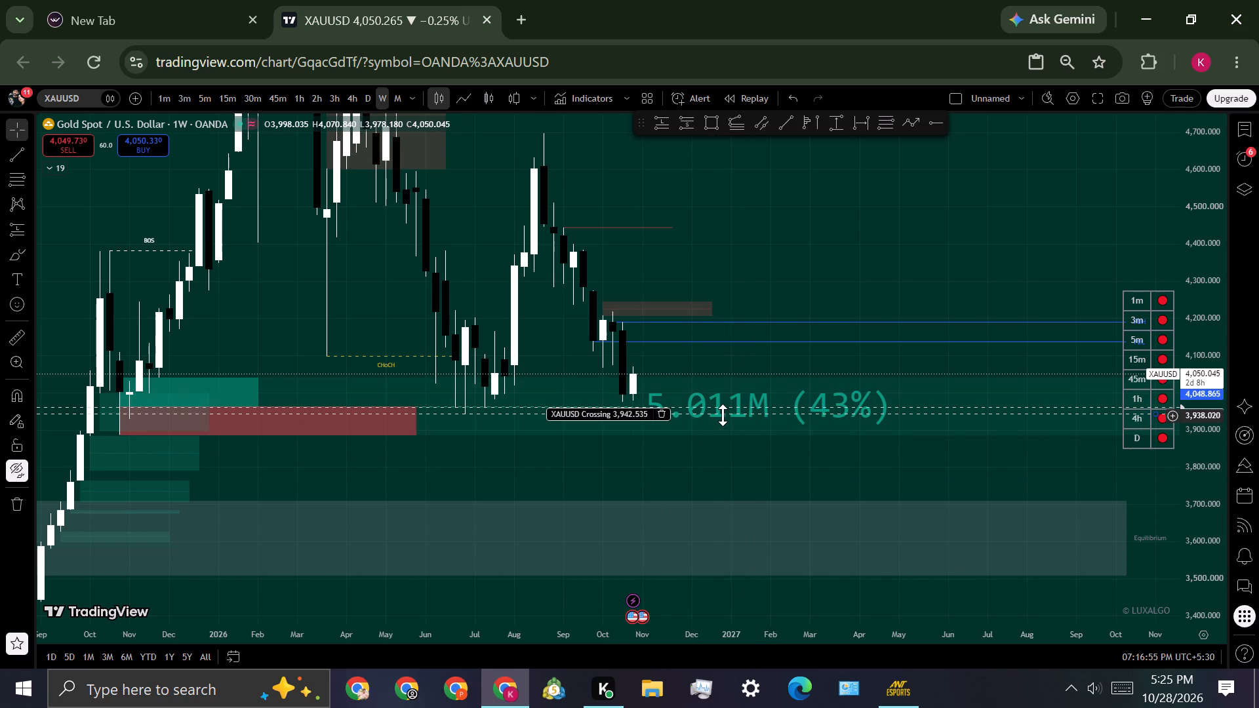
Draw a date range of 25 bars (175 days) on the weekly chart, starting 16 November 2026.
left_click(865, 123)
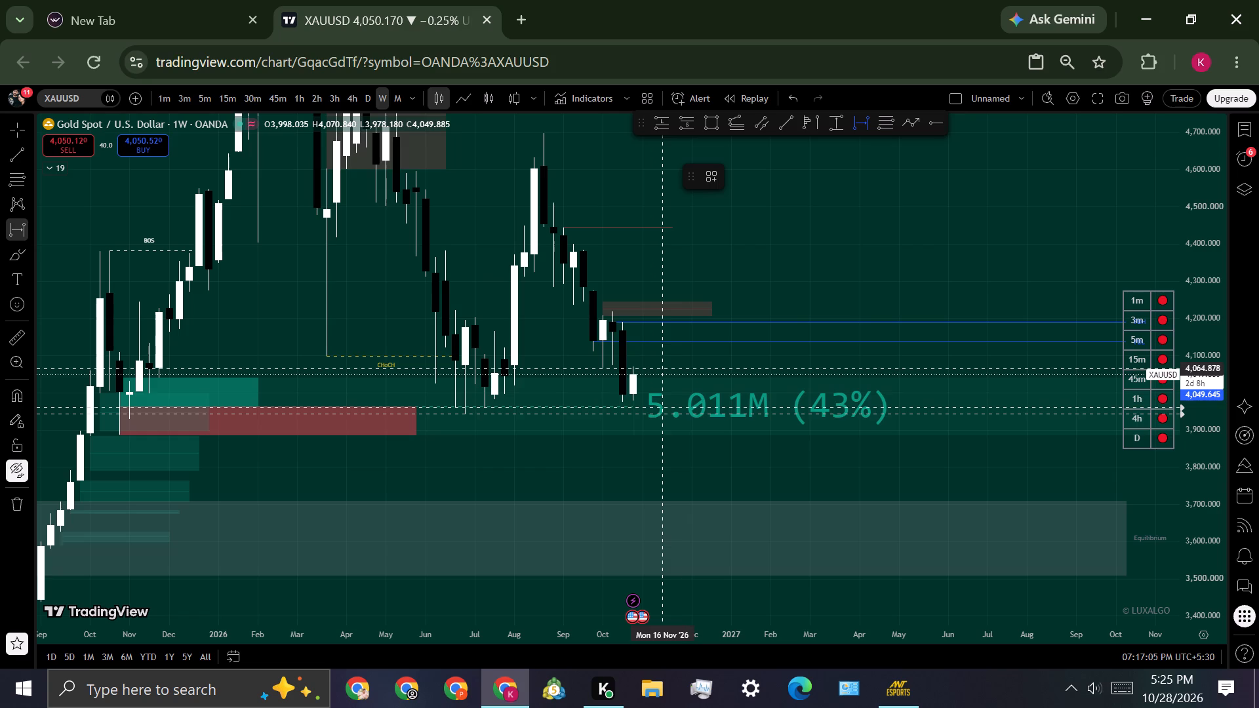
left_click(658, 368)
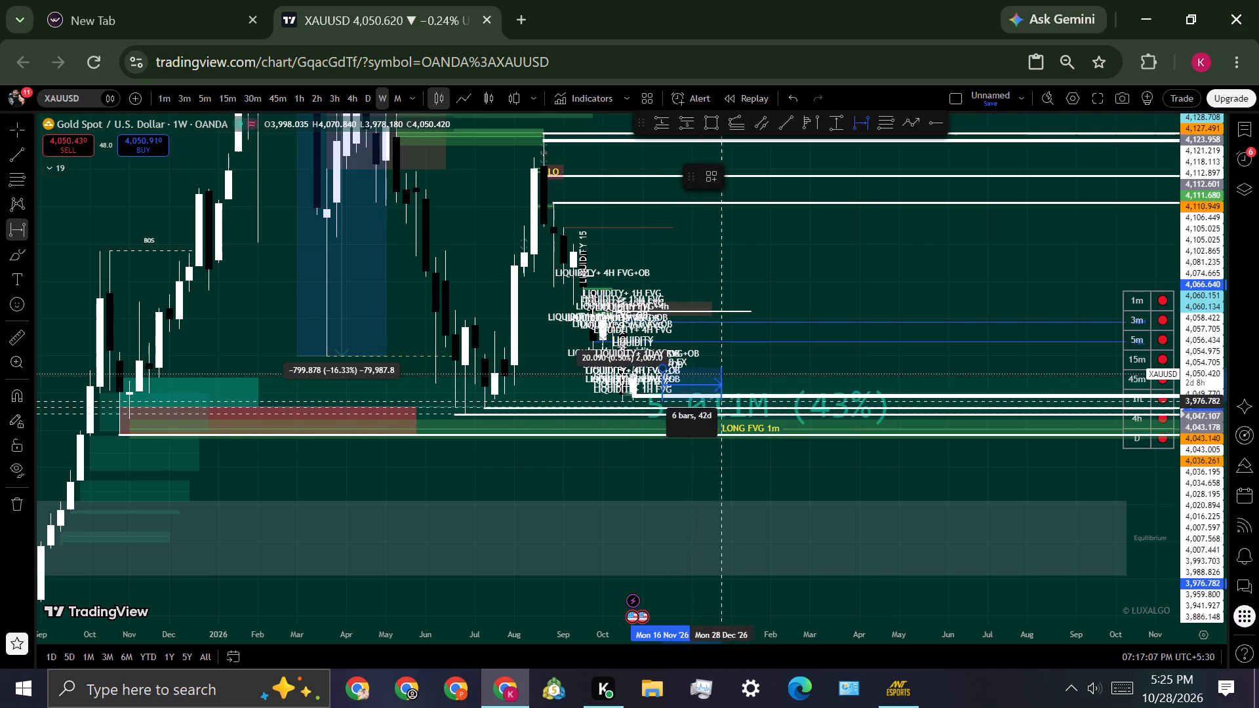
left_click(912, 265)
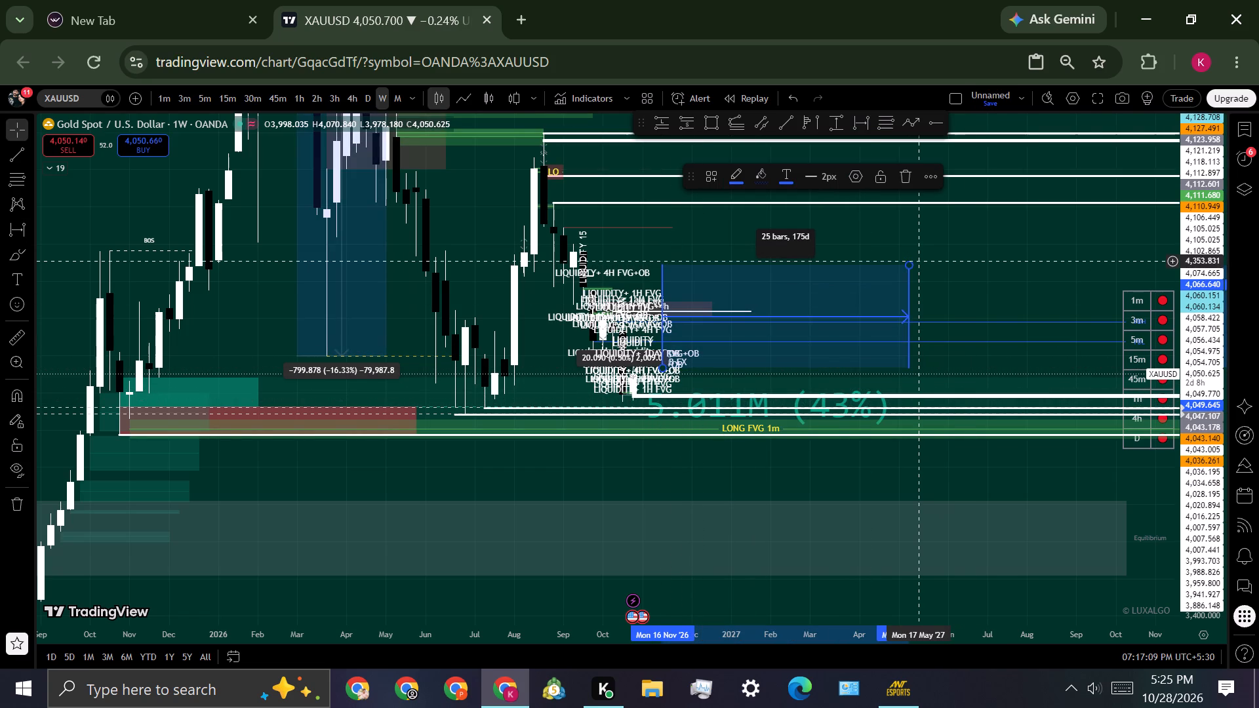
left_click(986, 316, "shift")
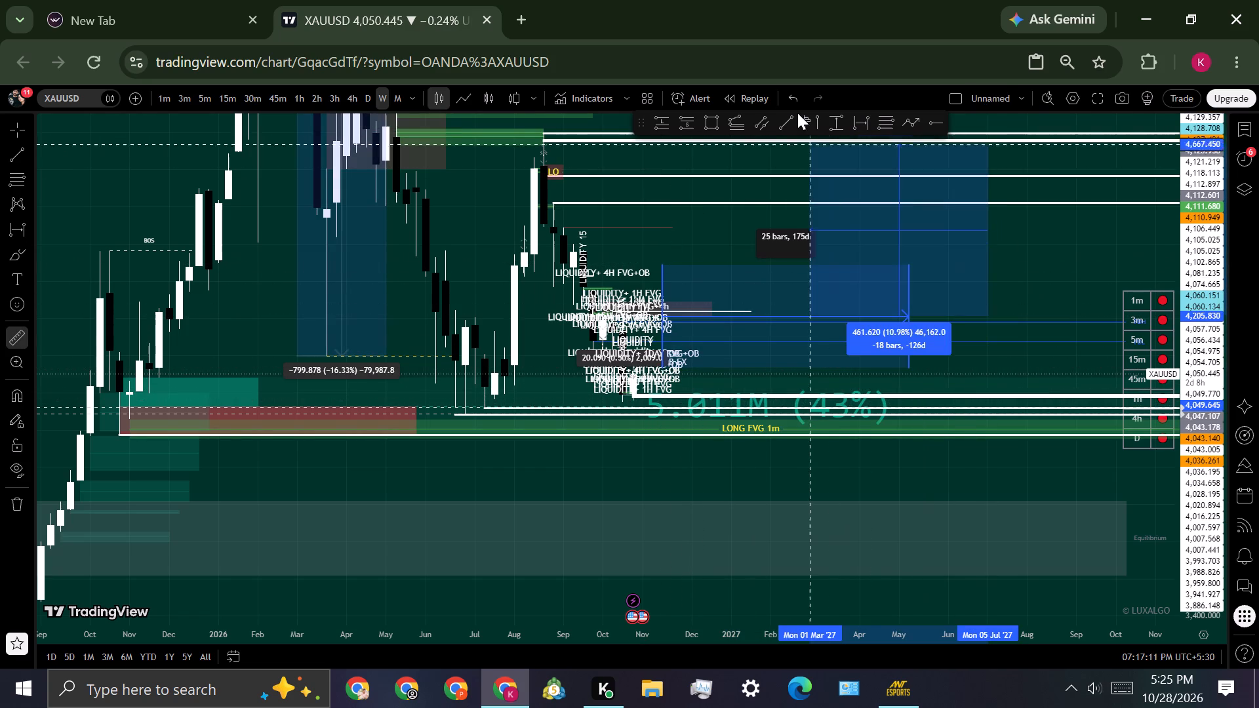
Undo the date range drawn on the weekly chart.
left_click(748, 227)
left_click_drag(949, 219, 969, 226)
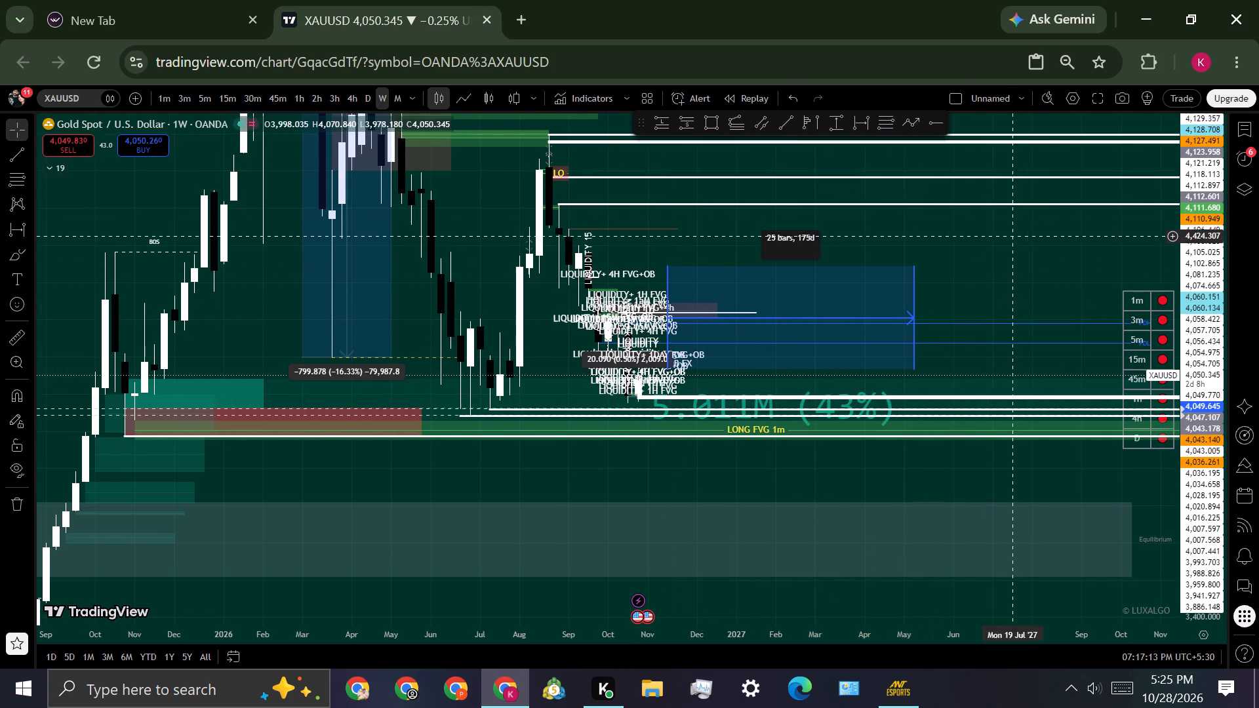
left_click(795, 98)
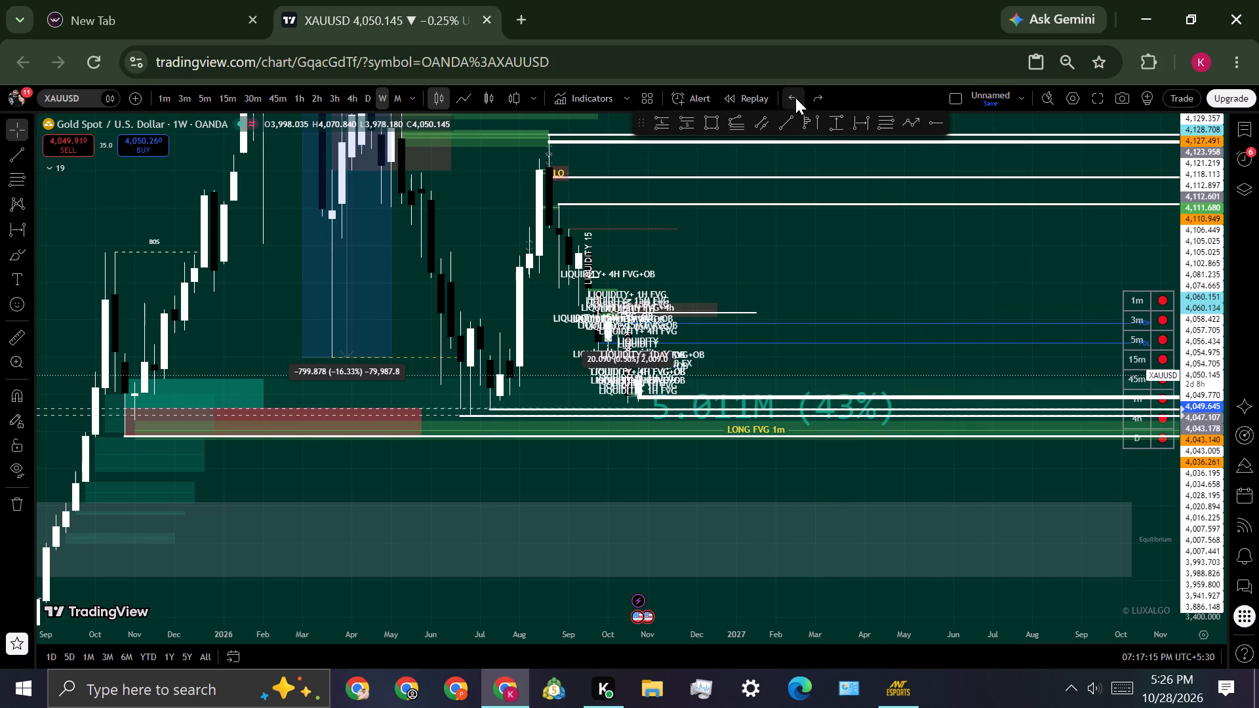
Hide all drawings and measure a price move up from about 3,853 to 4,031, between 9 November and 7 December 2026.
left_click_drag(877, 281, 805, 315)
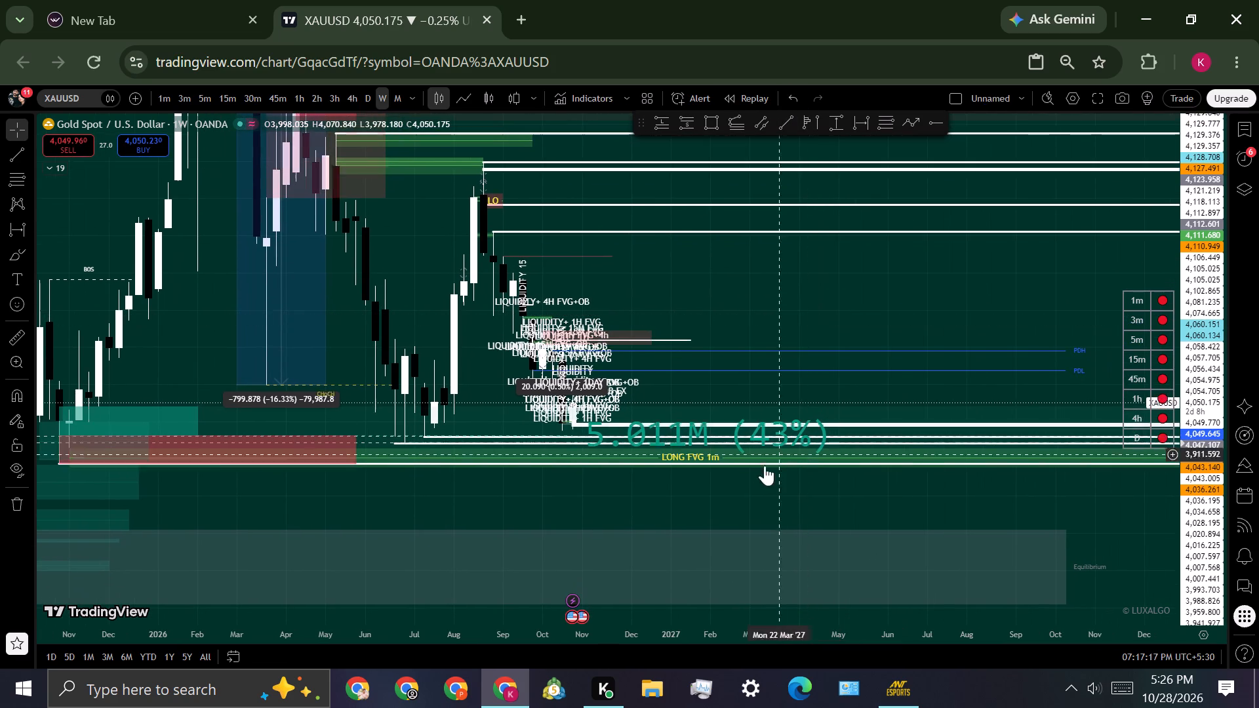
left_click(18, 469)
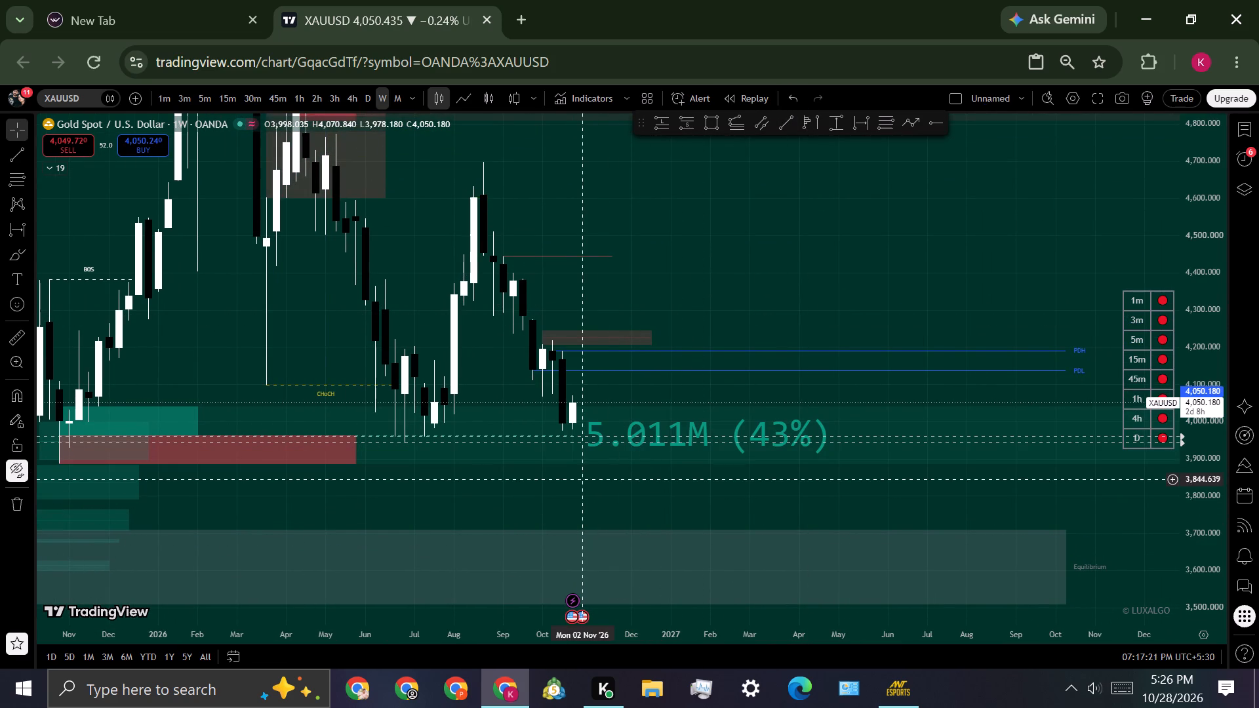
left_click_drag(597, 480, 703, 419, "ctrl")
left_click_drag(595, 476, 430, 517, "shift")
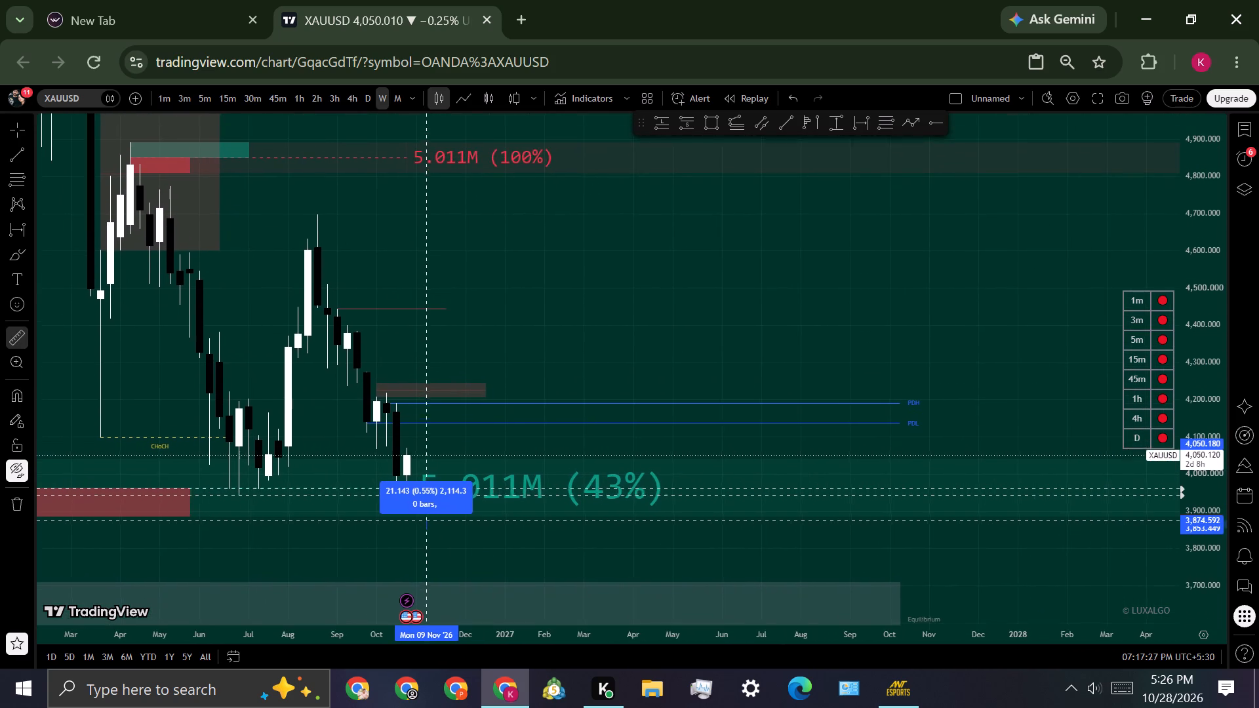
left_click_drag(430, 517, 471, 468, "shift")
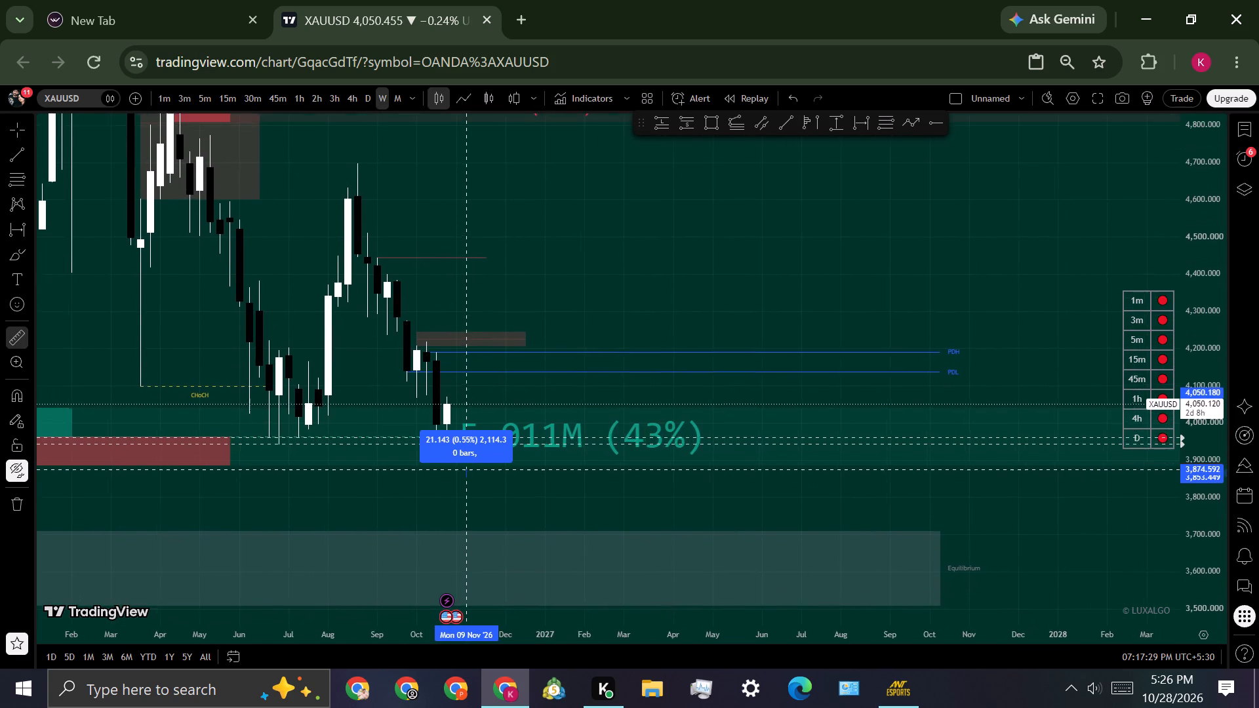
left_click_drag(471, 468, 488, 456, "shift")
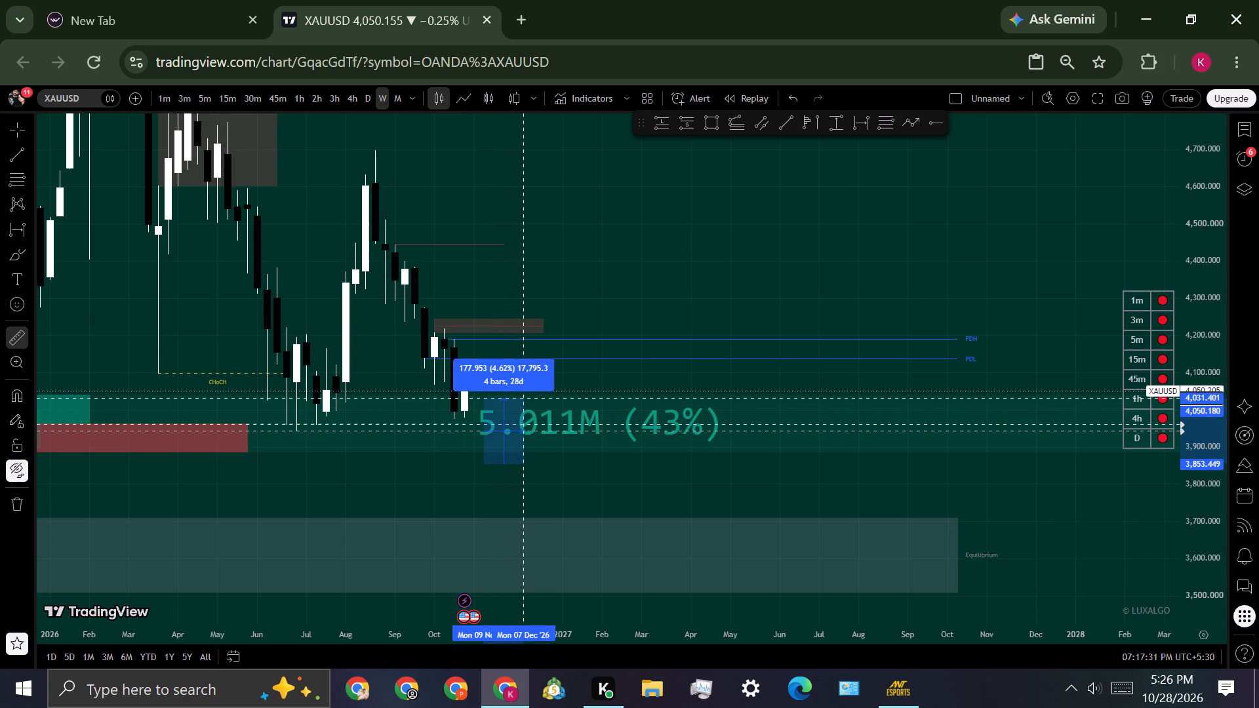
left_click(525, 397)
left_click(601, 468)
left_click_drag(603, 443, 631, 513)
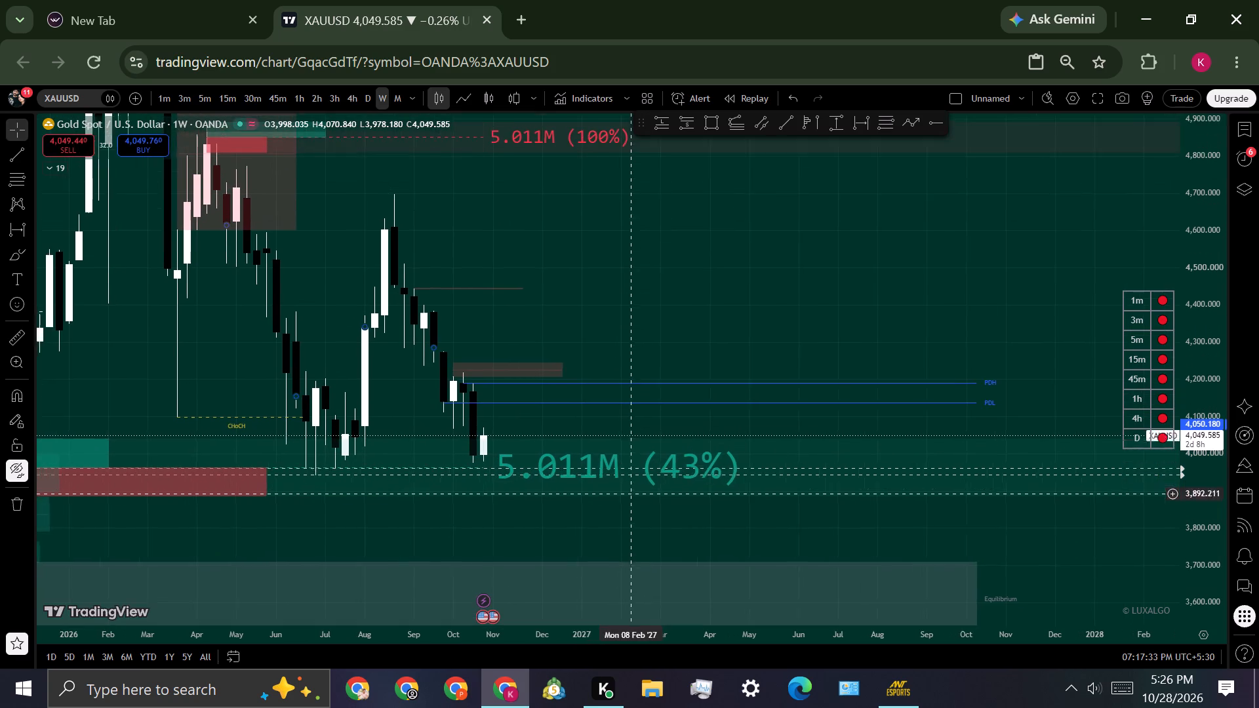
left_click_drag(631, 513, 620, 541)
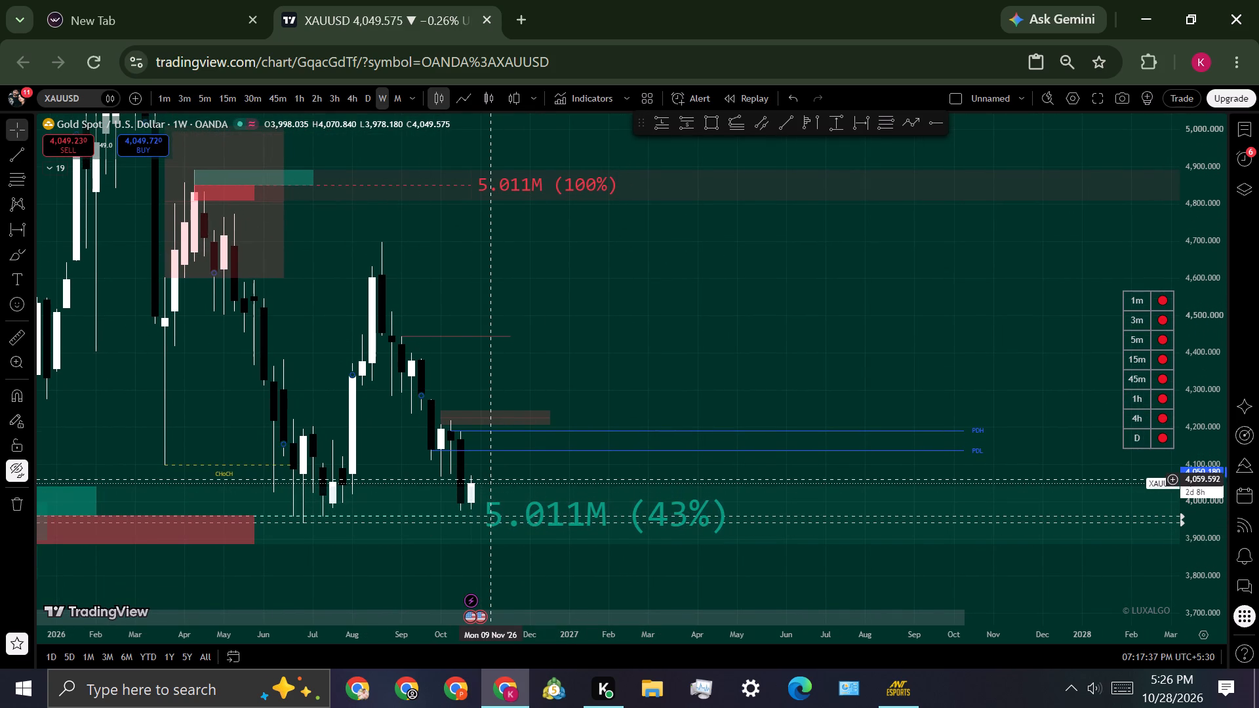
Measure a potential drop from about 4,040 to 3,927 on the weekly chart, between 9 November and 7 December 2026.
left_click(493, 486, "shift")
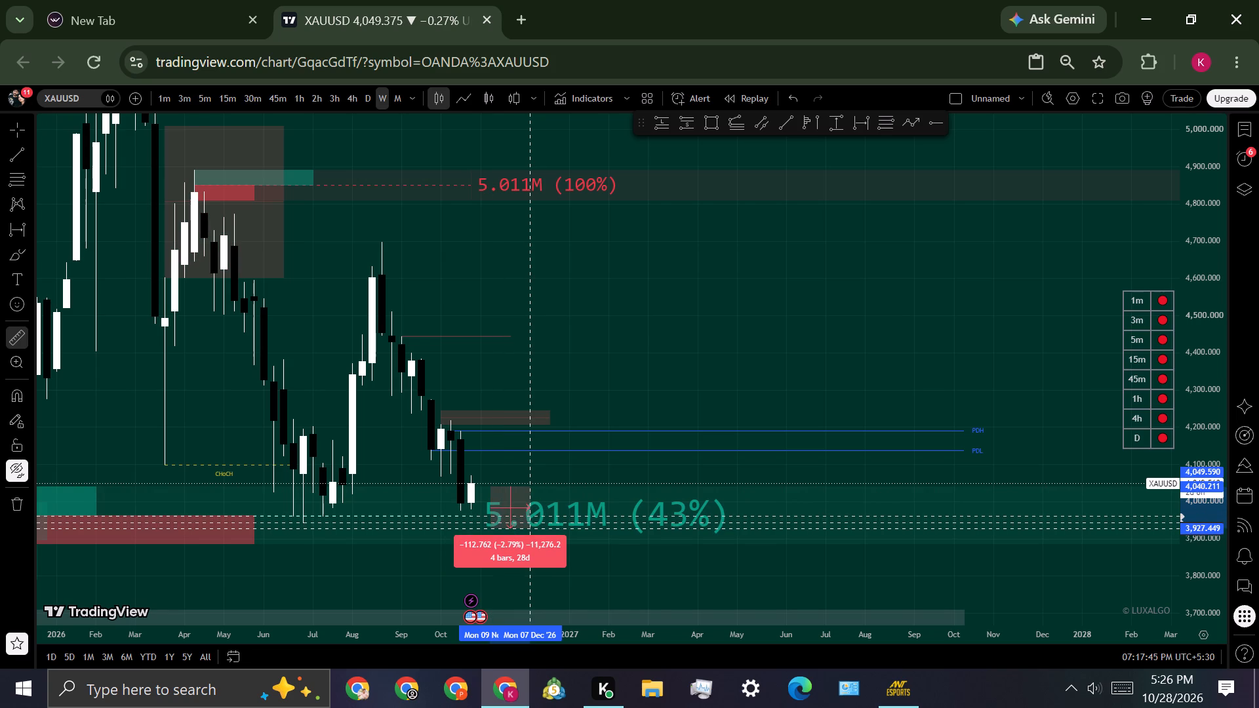
left_click(529, 528)
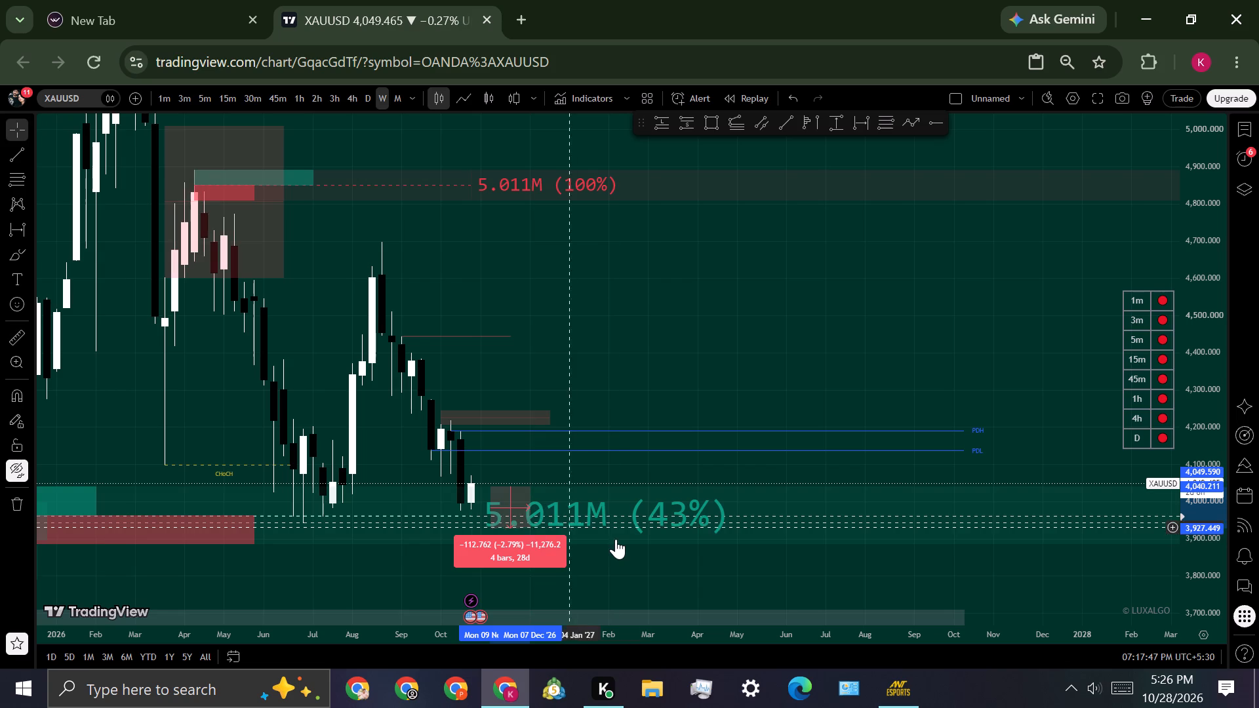
left_click(618, 540)
left_click_drag(659, 566, 740, 528)
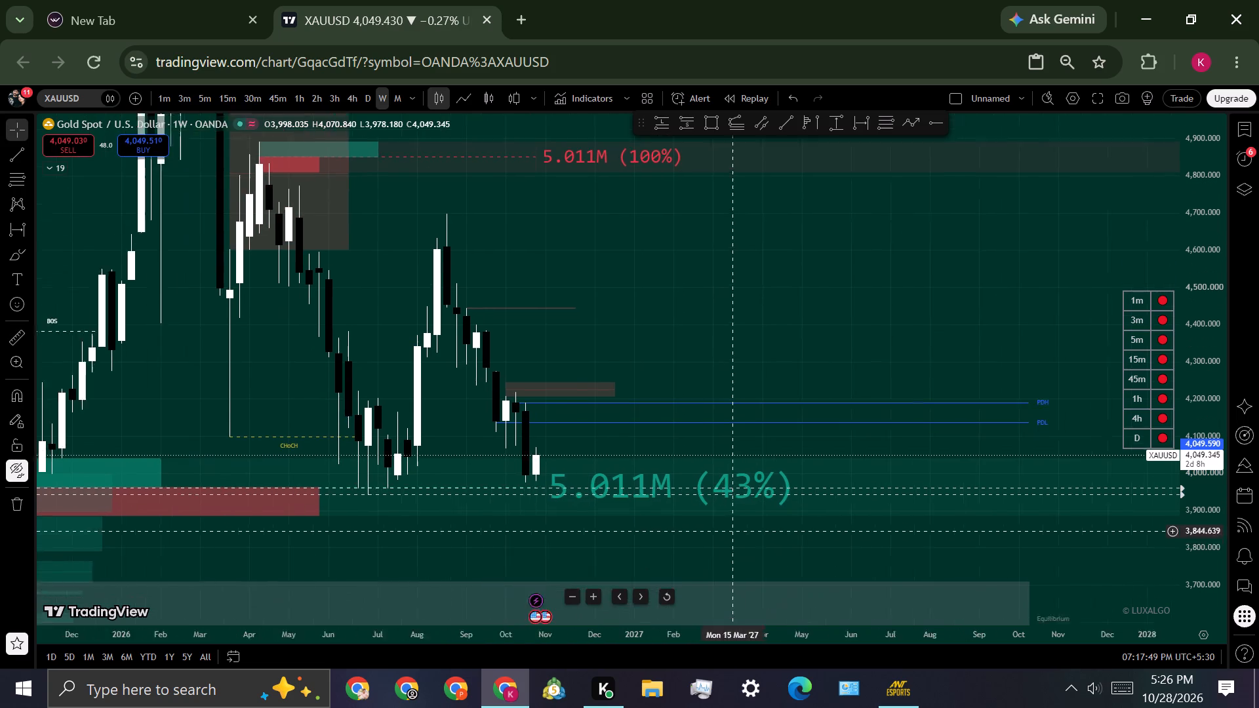
left_click_drag(740, 528, 797, 492)
Measure a potential drop from about 4,056 beside the current weekly candle to about 3,943 at the dashed support levels.
left_click(610, 419)
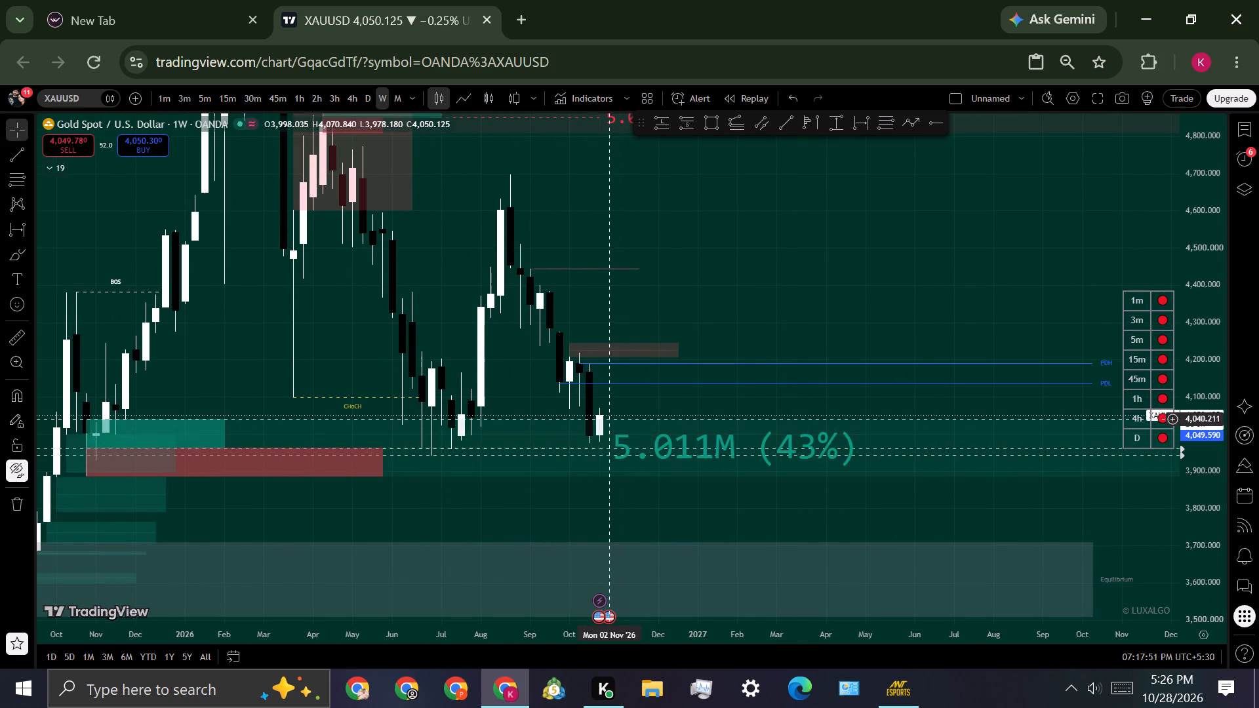
left_click(621, 408)
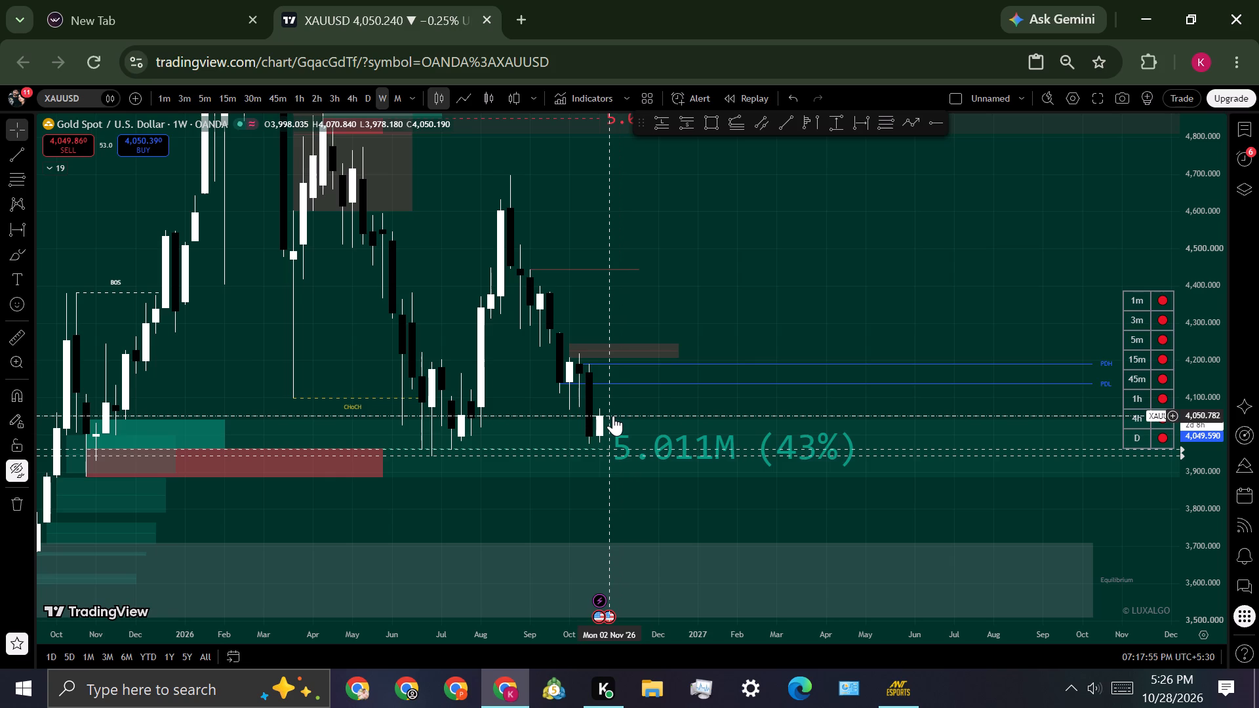
left_click(613, 416)
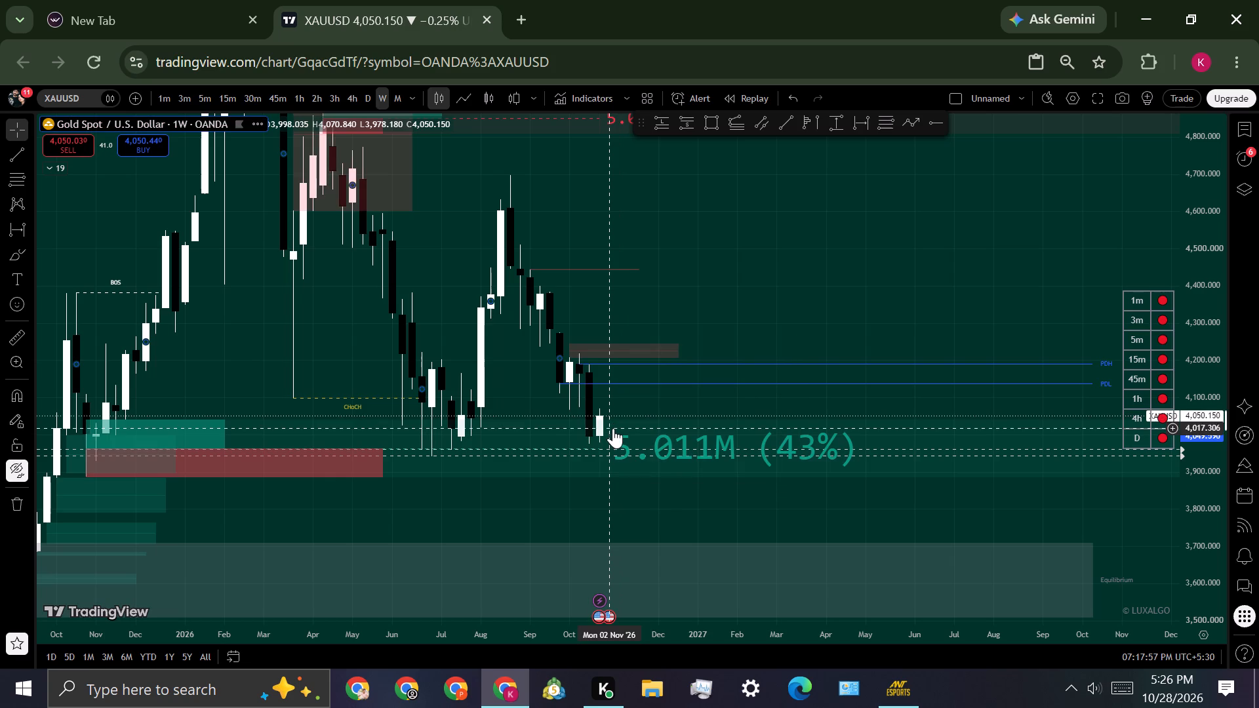
left_click(612, 414, "shift")
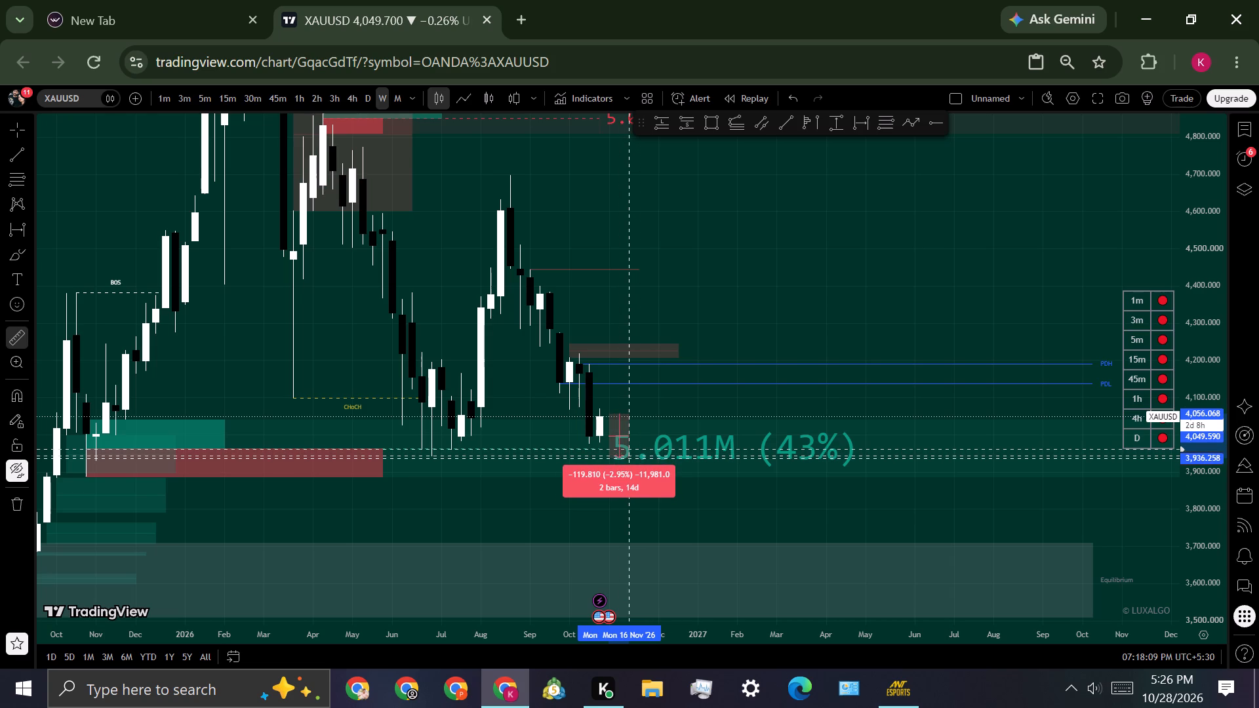
left_click(629, 456)
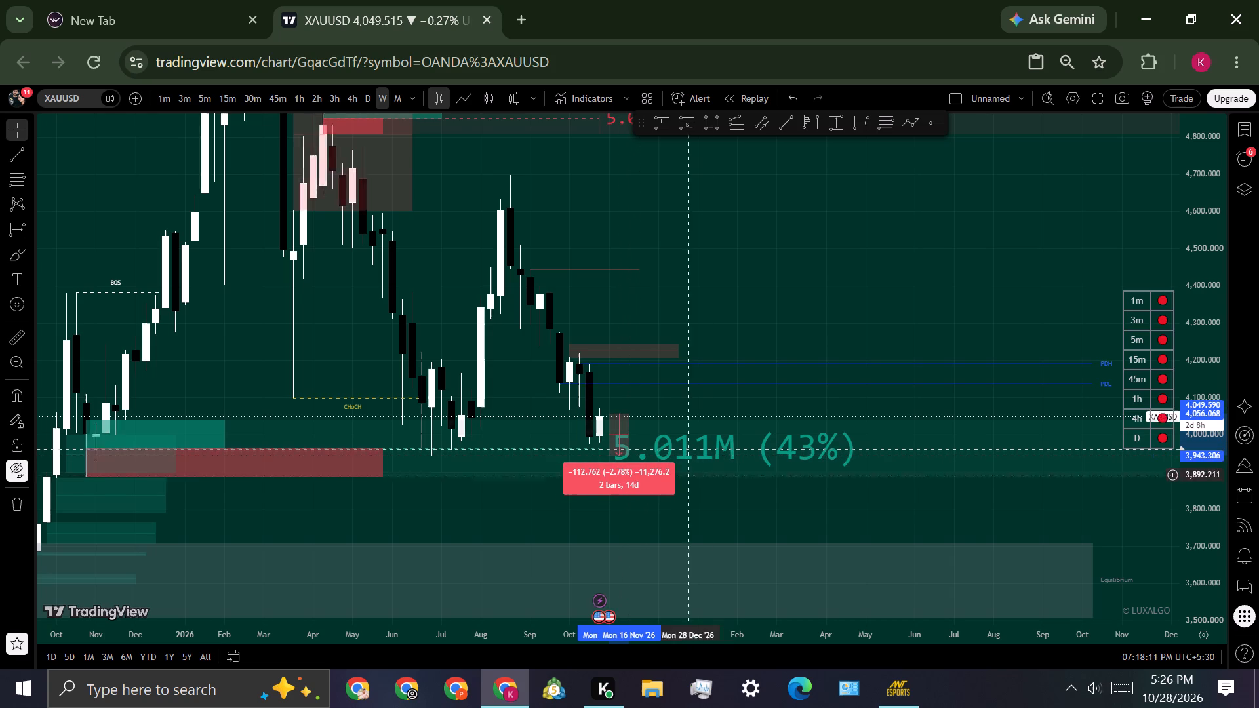
left_click(729, 492)
Draw a price range of about 96 points (2.38%) upward to about 4,144, from 9 November 2026 to 11 January 2027.
scroll(1223, 500, "up", 2)
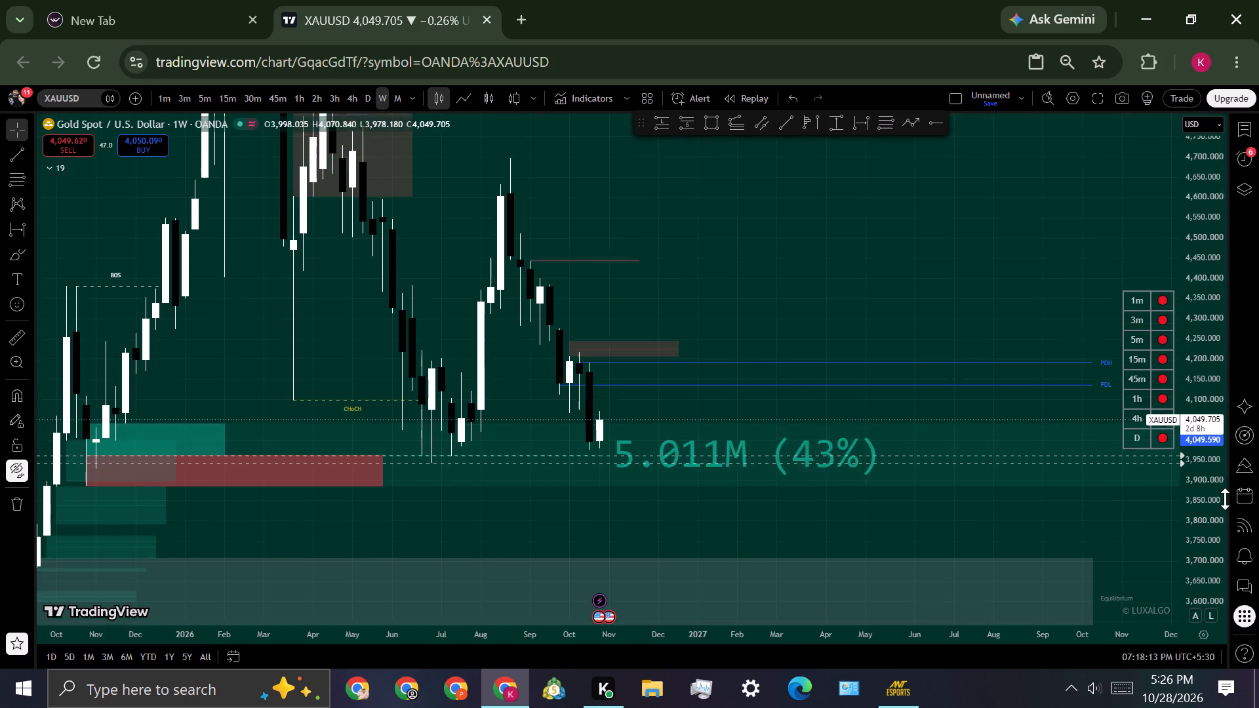
scroll(1225, 499, "up", 2)
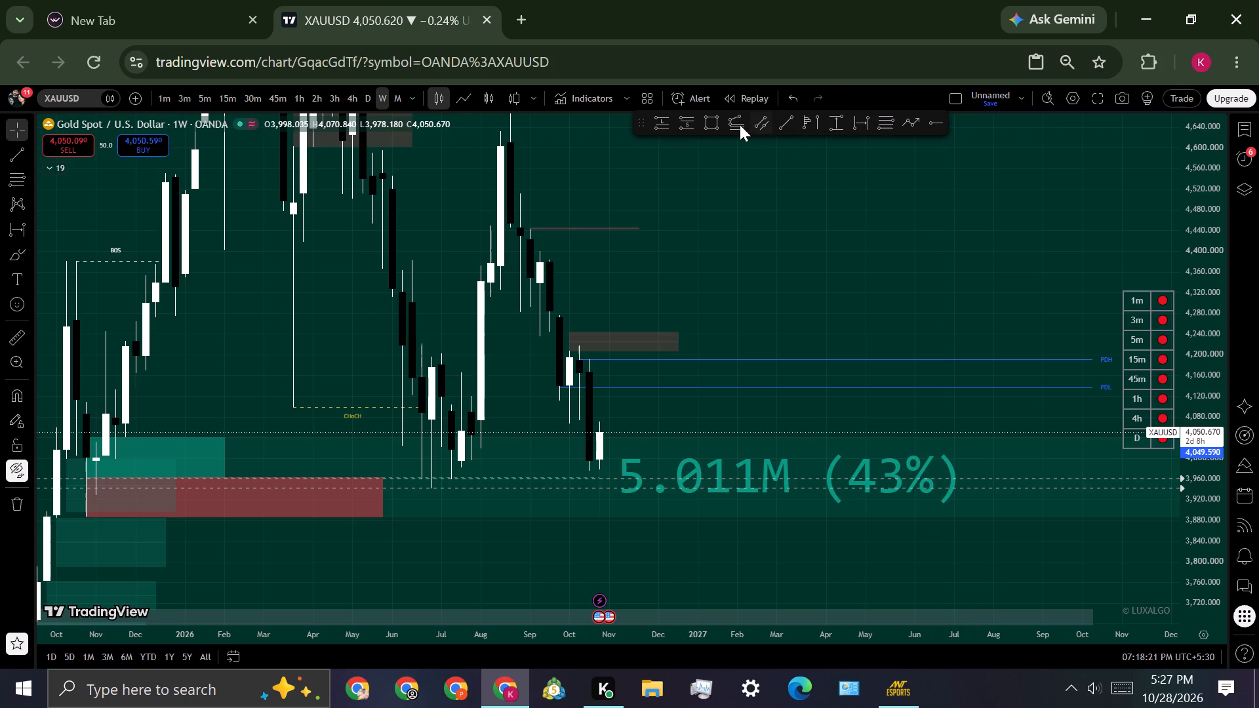
left_click(837, 123)
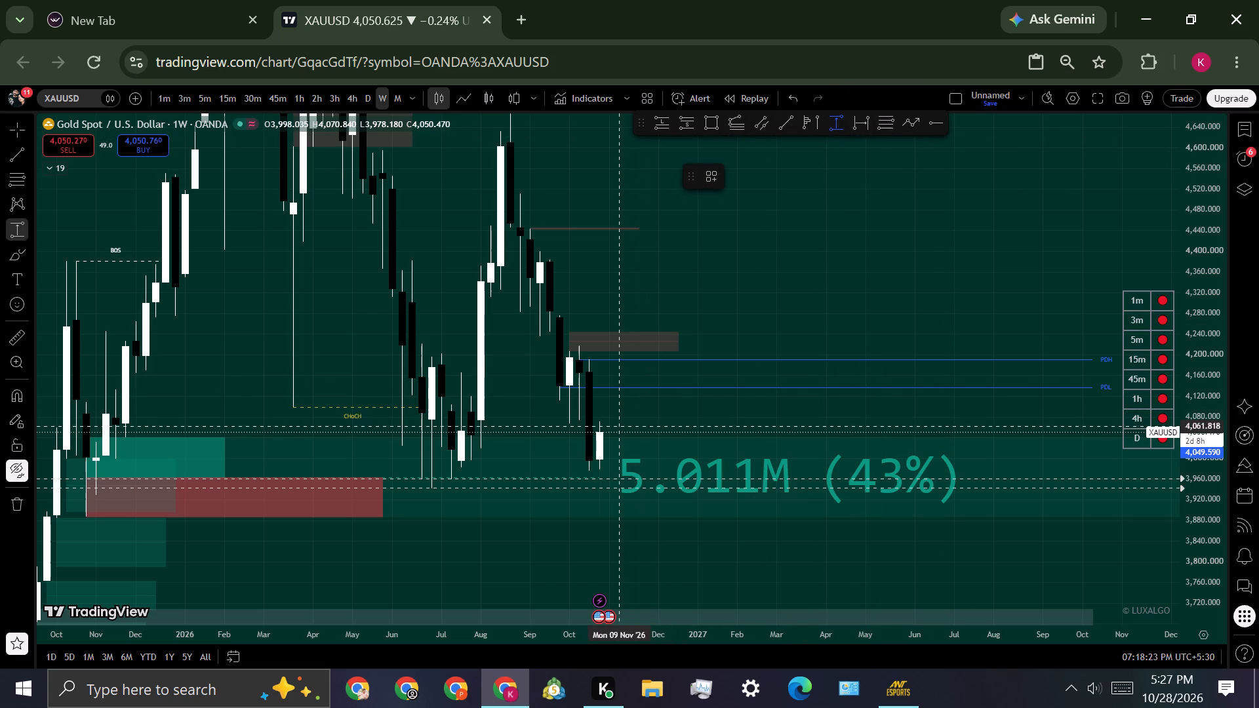
left_click(619, 433)
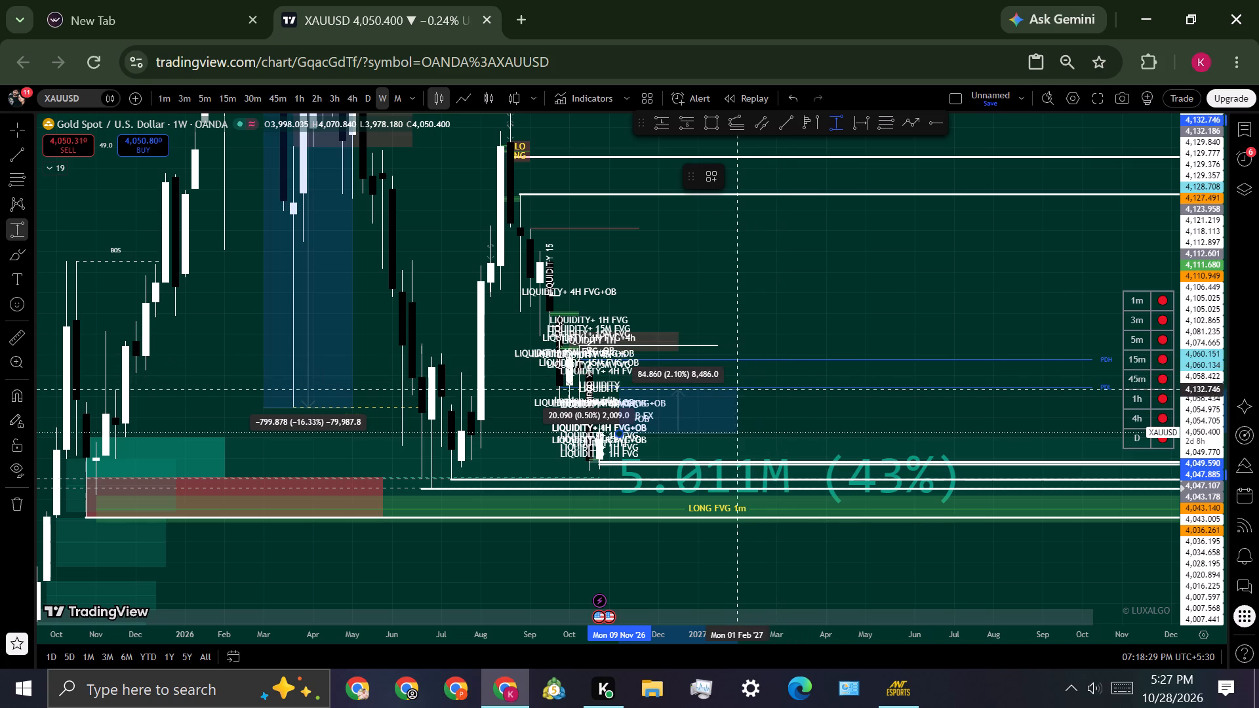
left_click(703, 383)
left_click(804, 370)
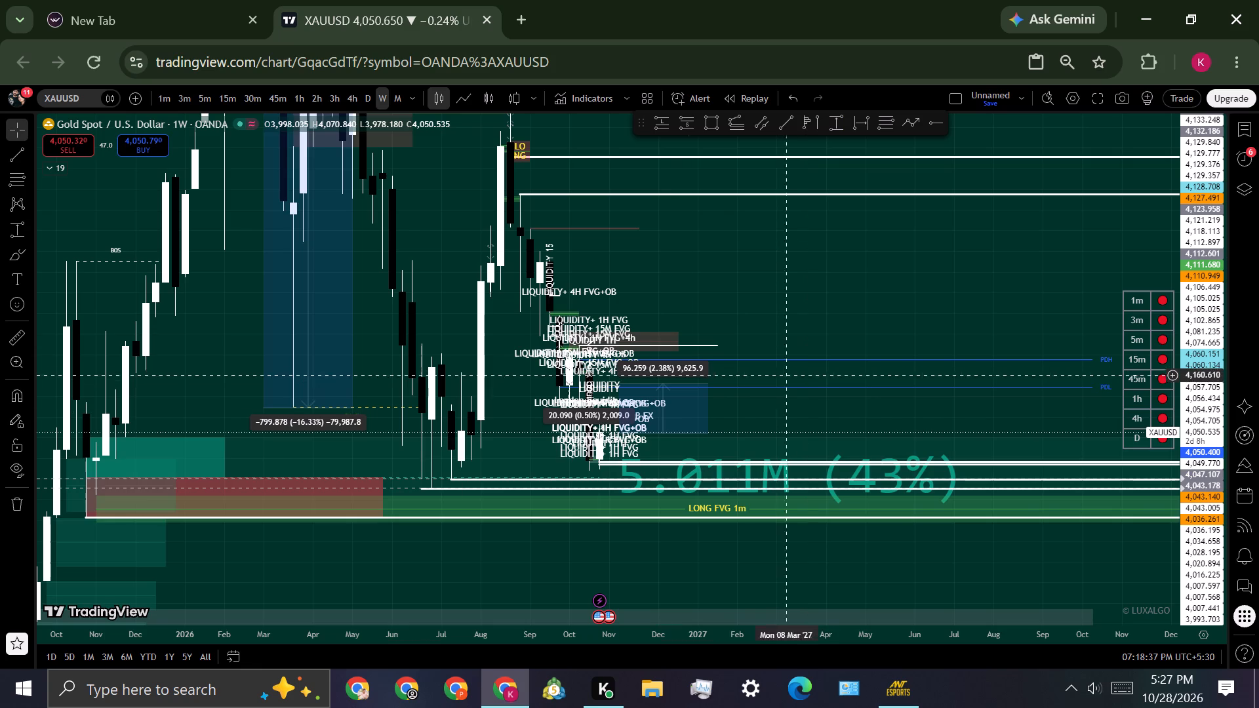
Hide all drawings and measure a potential rise from about 4,062 to 4,164, between 9 November and 7 December 2026.
left_click(26, 460)
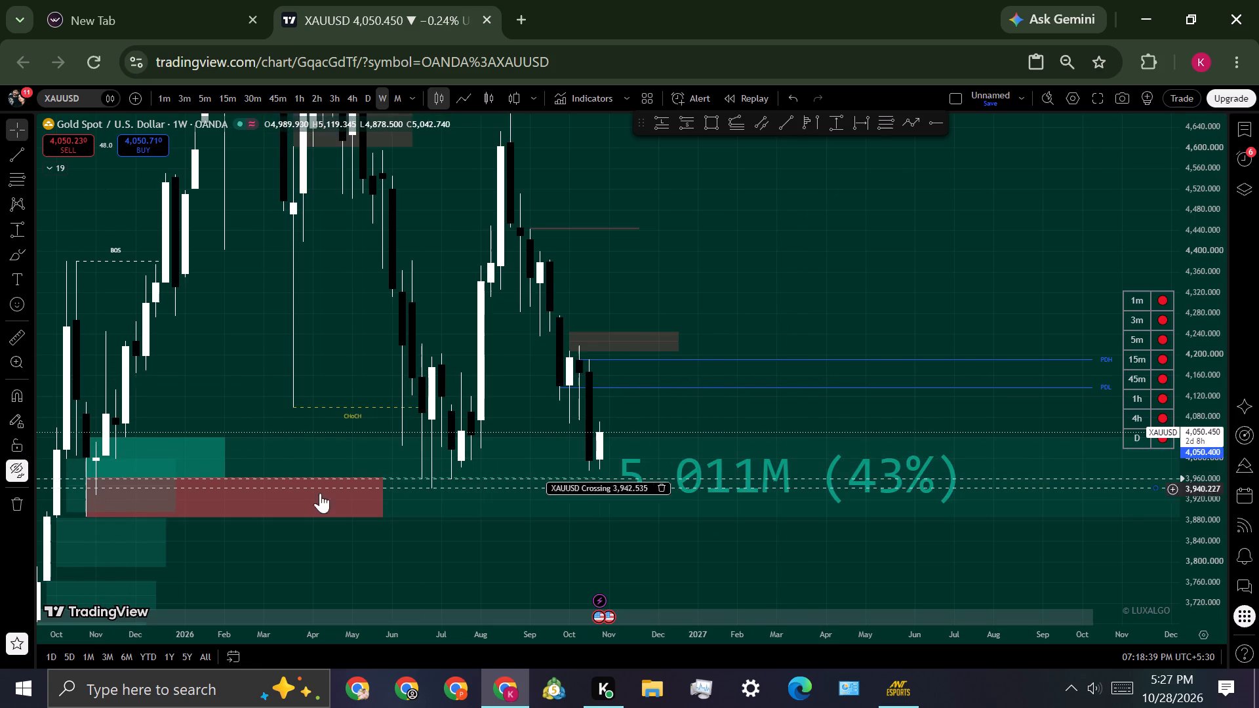
left_click(611, 430)
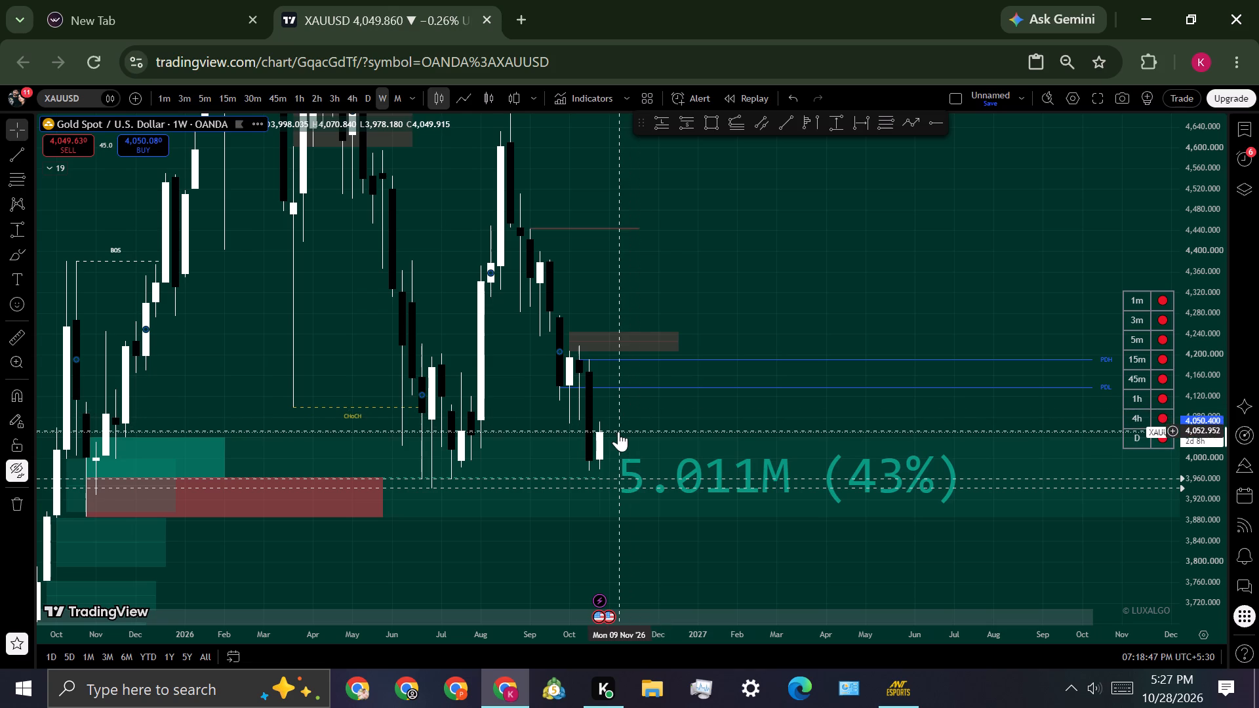
left_click_drag(618, 431, 616, 415, "shift")
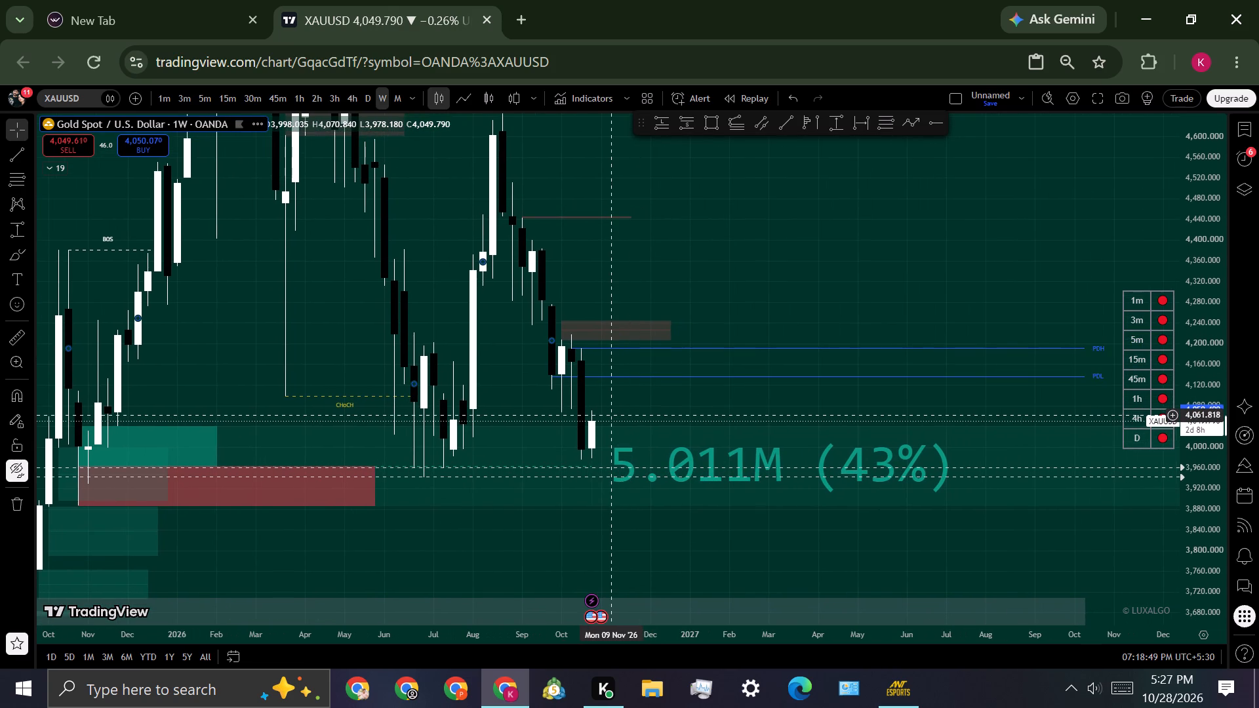
left_click_drag(612, 415, 620, 410, "shift")
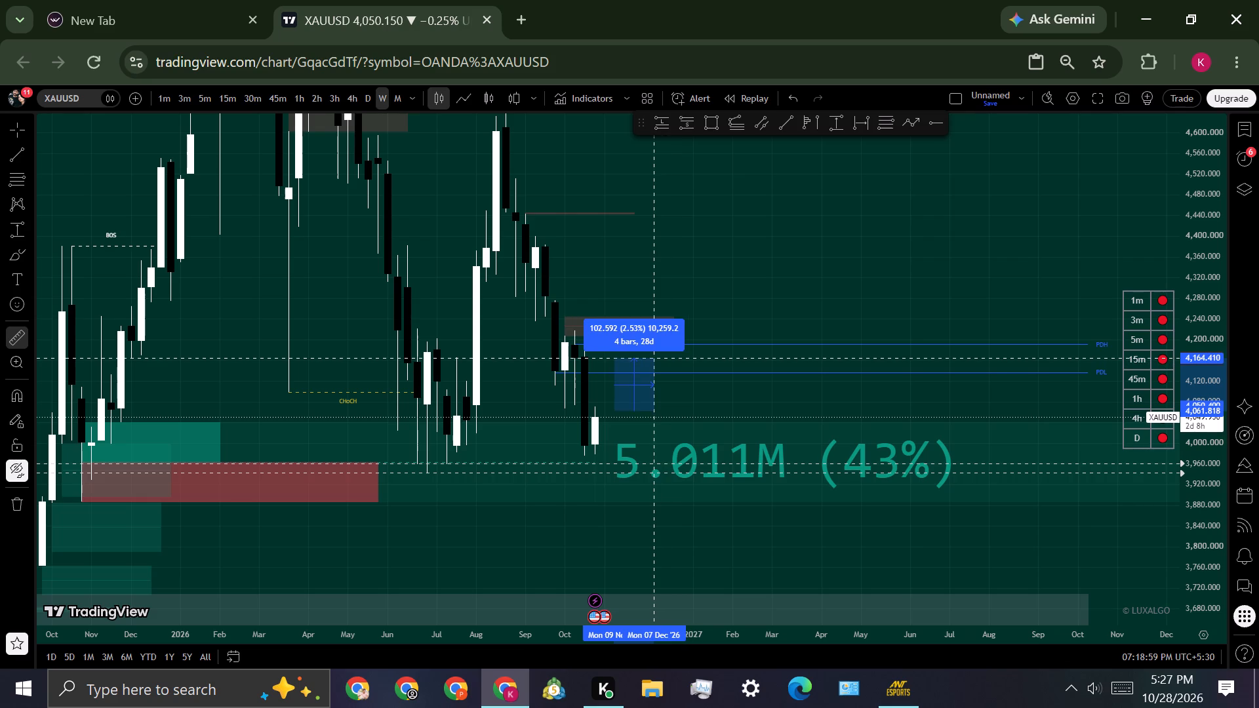
left_click(653, 358)
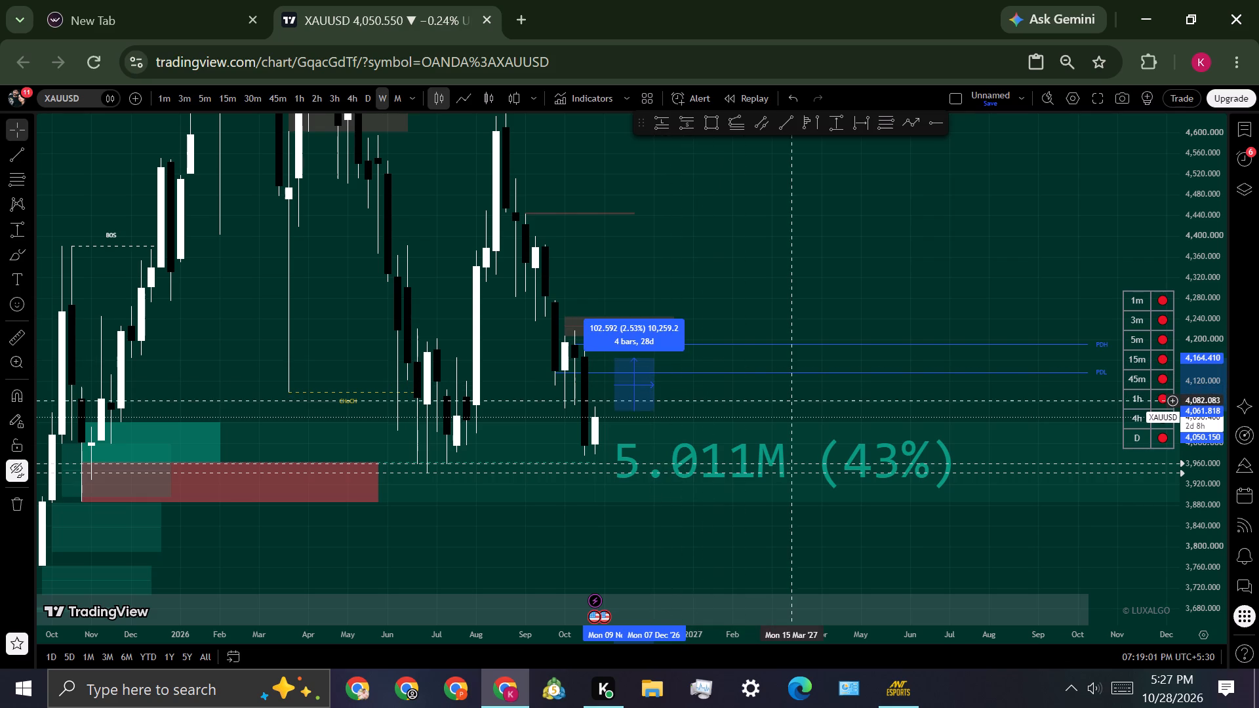
left_click_drag(635, 412, 628, 419)
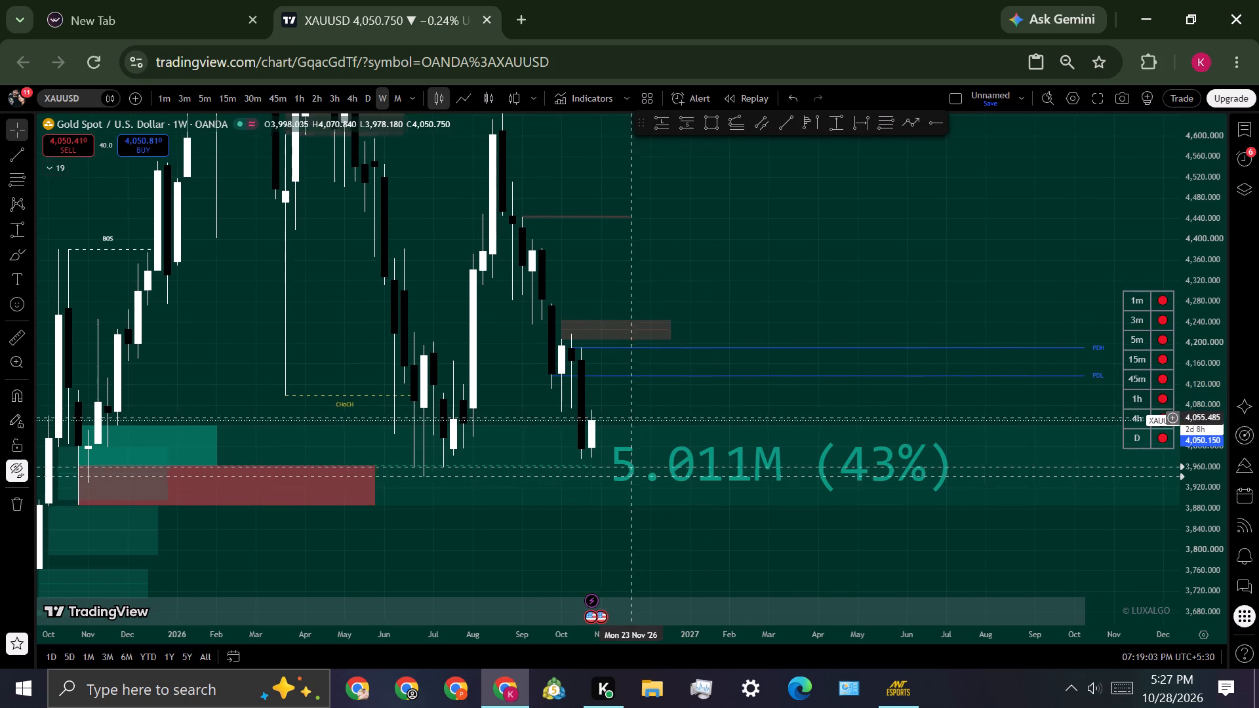
left_click_drag(628, 419, 626, 420)
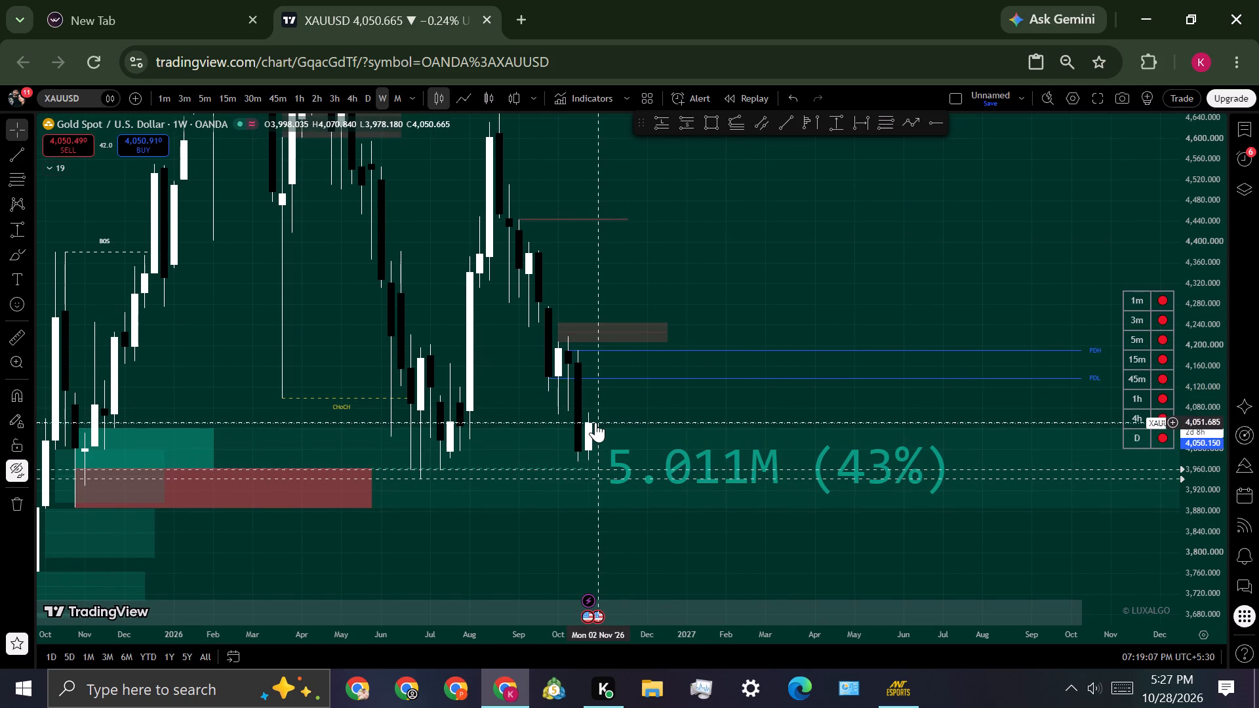
Measure a potential rise from about 4,052 beside the current weekly candle to about 4,153 on 9 November 2026.
left_click_drag(595, 422, 596, 415, "shift")
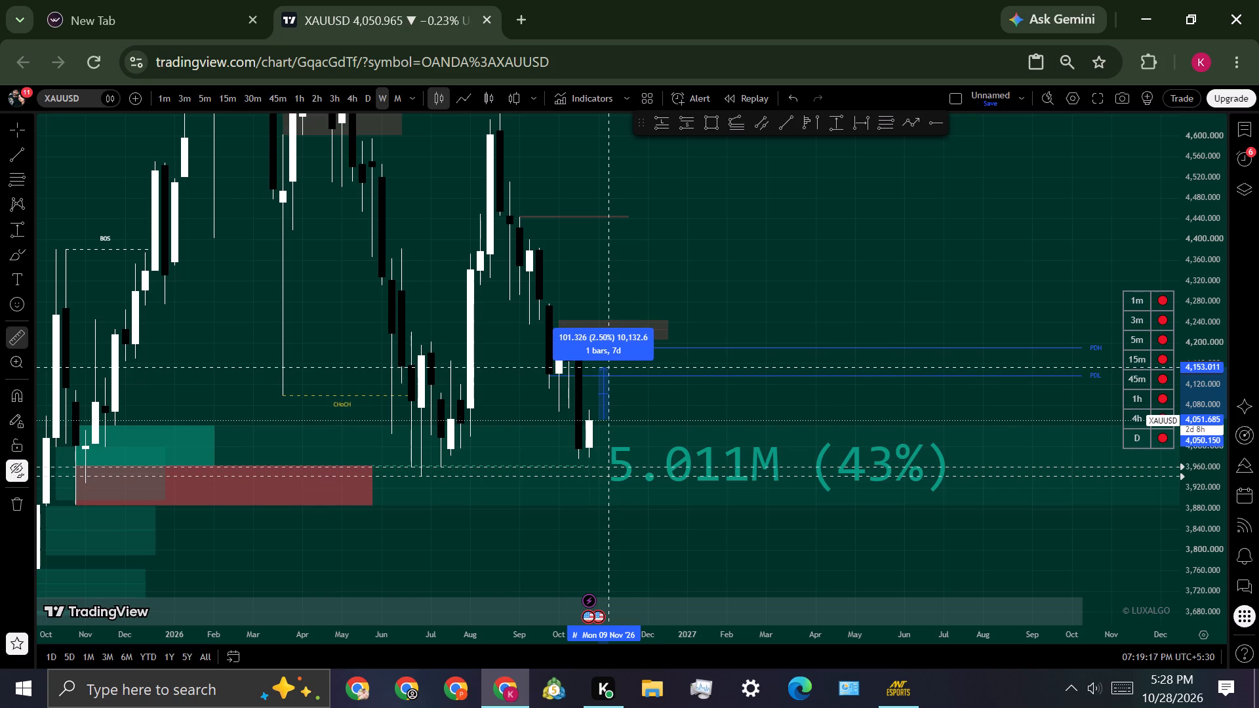
left_click(612, 367)
left_click(795, 288)
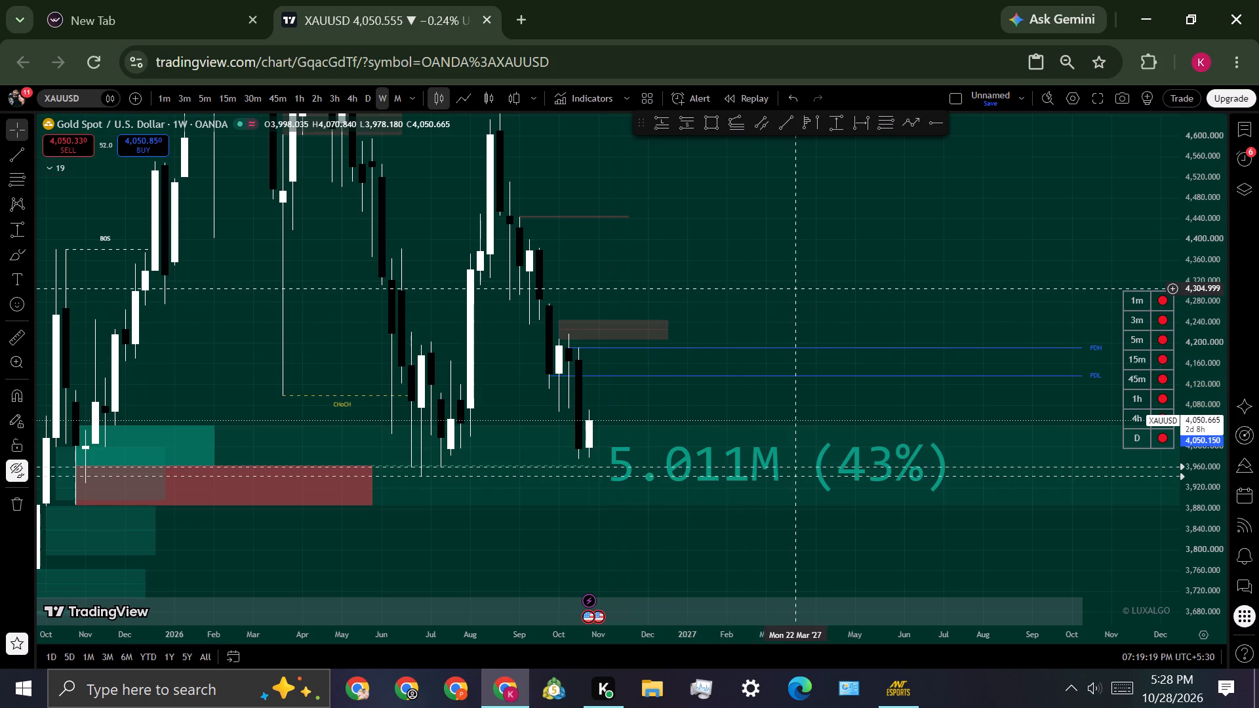
scroll(1205, 387, "down", 1)
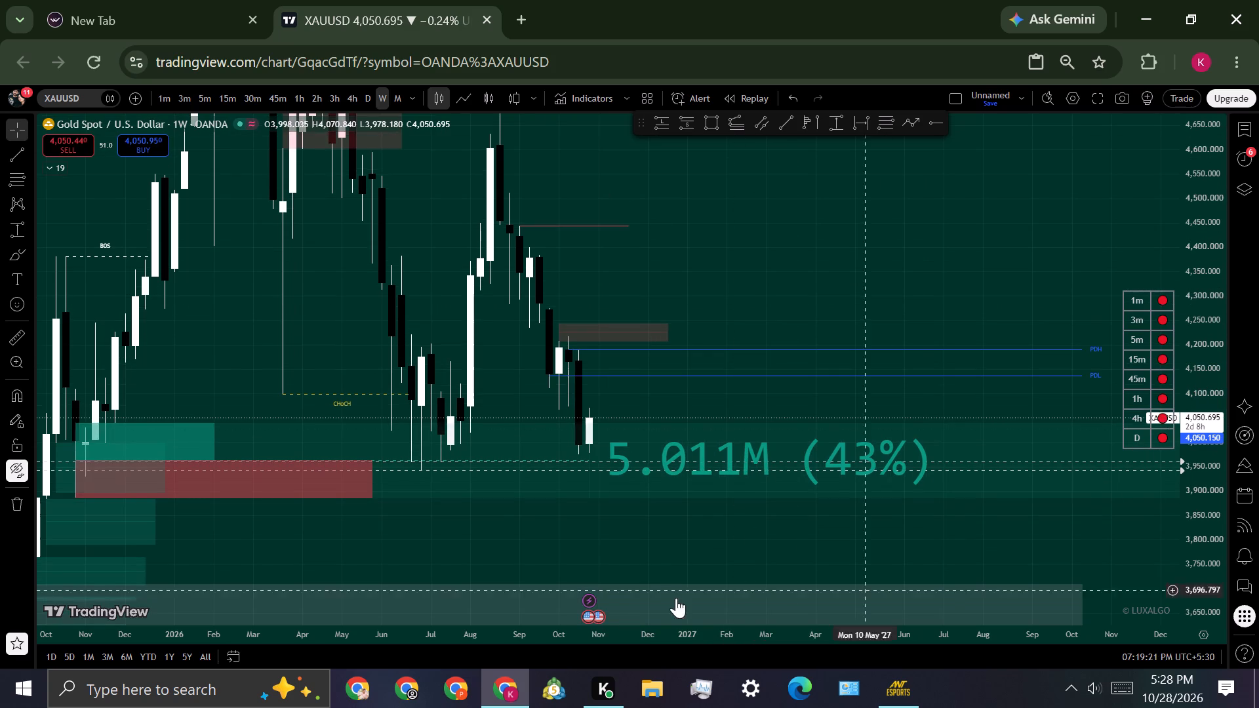
Switch to the 4h timeframe and examine recent price structure, order blocks and premium/discount zones with drawings hidden.
left_click(359, 87)
scroll(1227, 545, "up", 2)
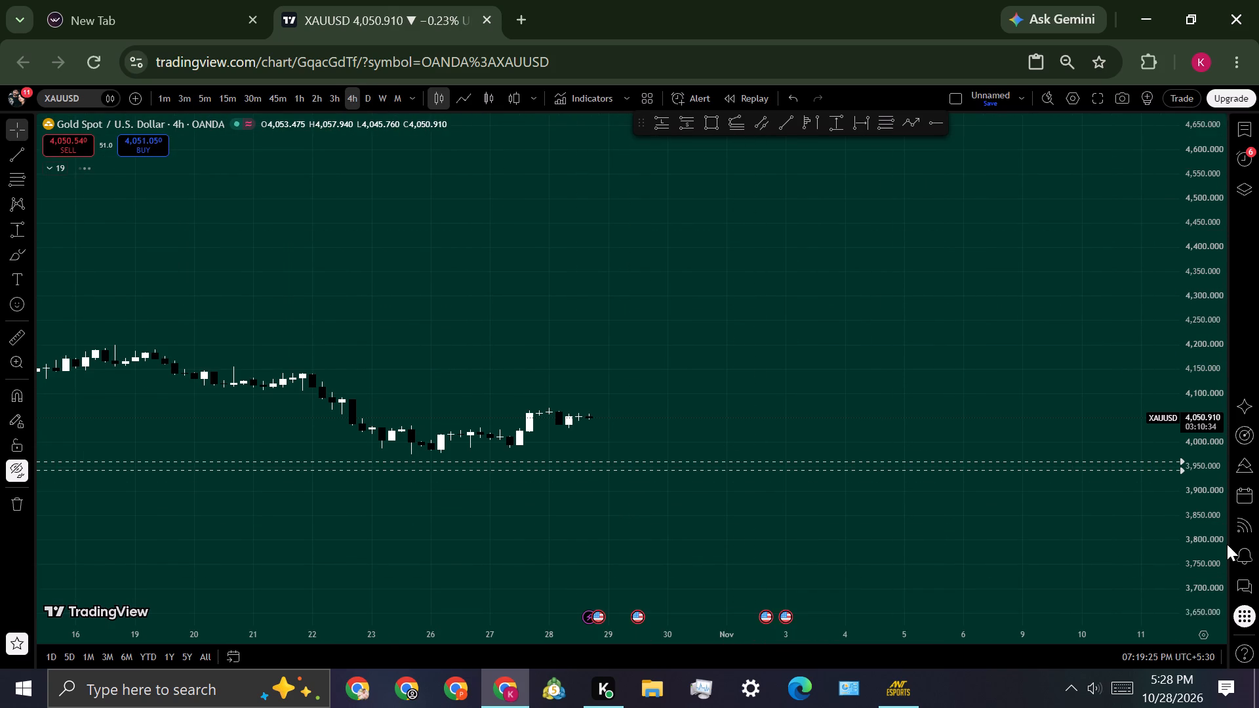
scroll(1227, 544, "up", 9)
scroll(766, 380, "down", 7)
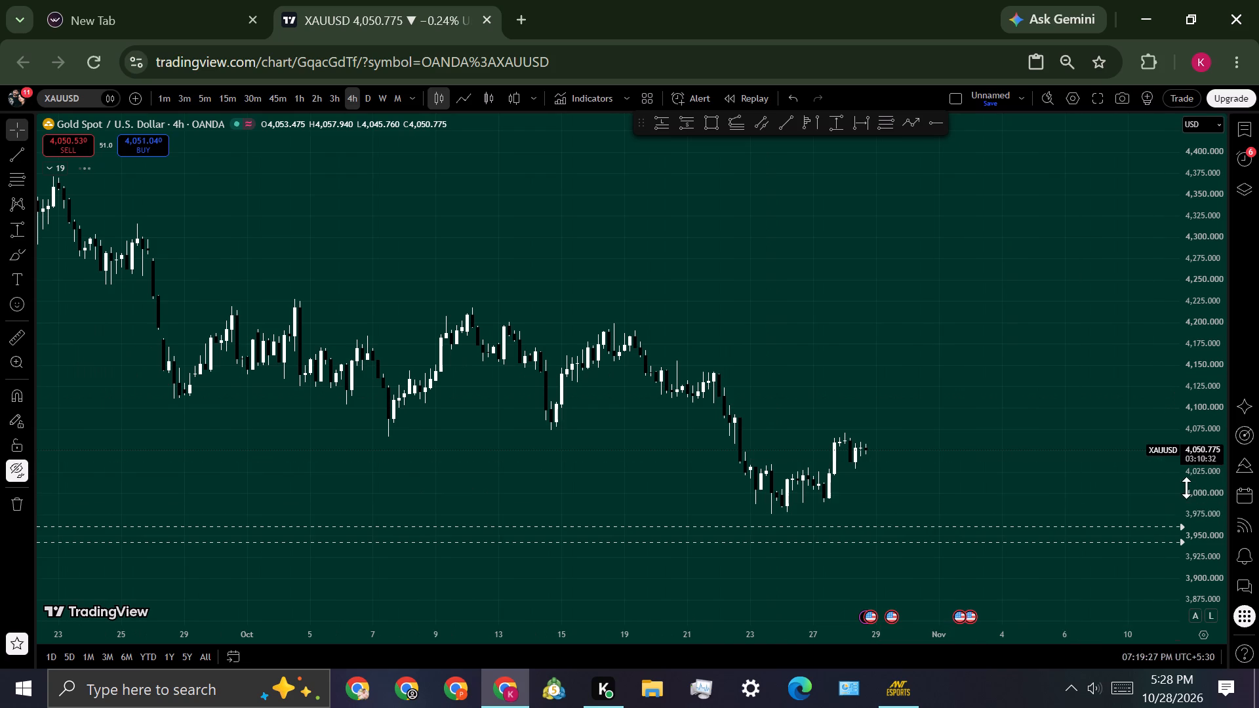
scroll(1223, 479, "up", 5)
scroll(1096, 462, "down", 4)
scroll(1047, 513, "up", 4)
left_click_drag(1043, 513, 1032, 504)
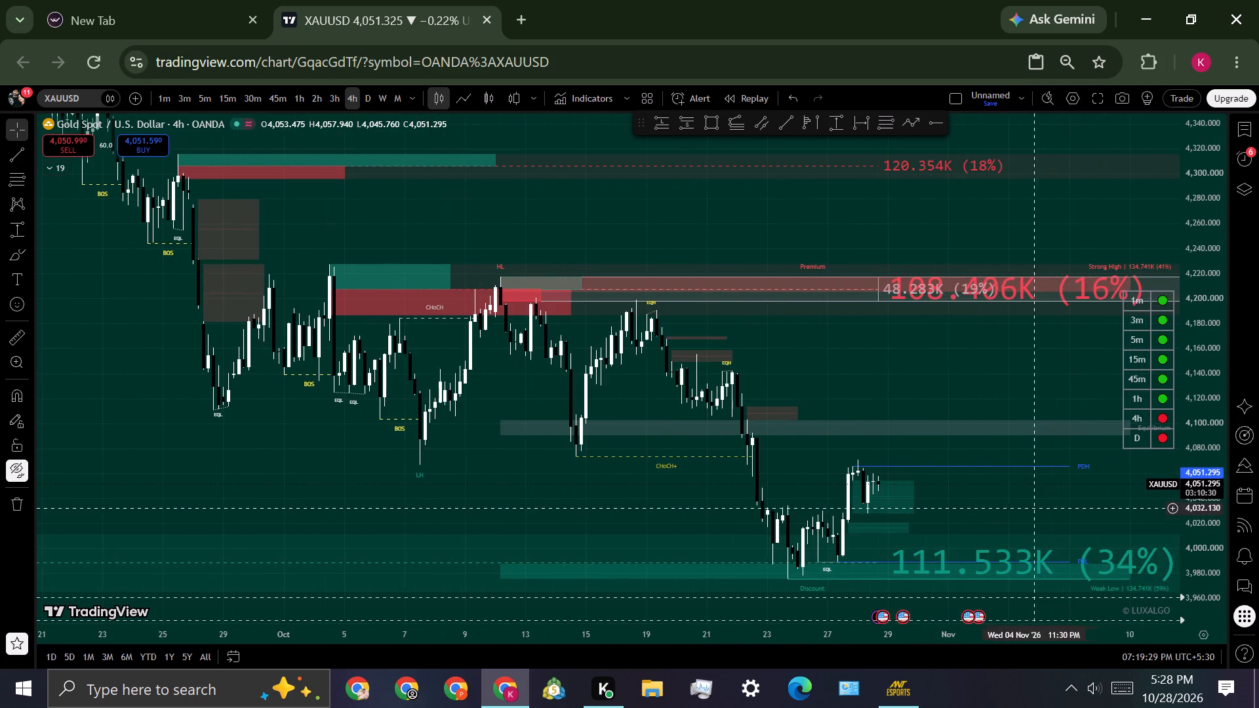
Switch to the daily timeframe and measure a potential rise from about 4,060 on 29 October to 4,151 on 12 November 2026.
left_click_drag(1032, 504, 886, 420)
left_click(369, 97)
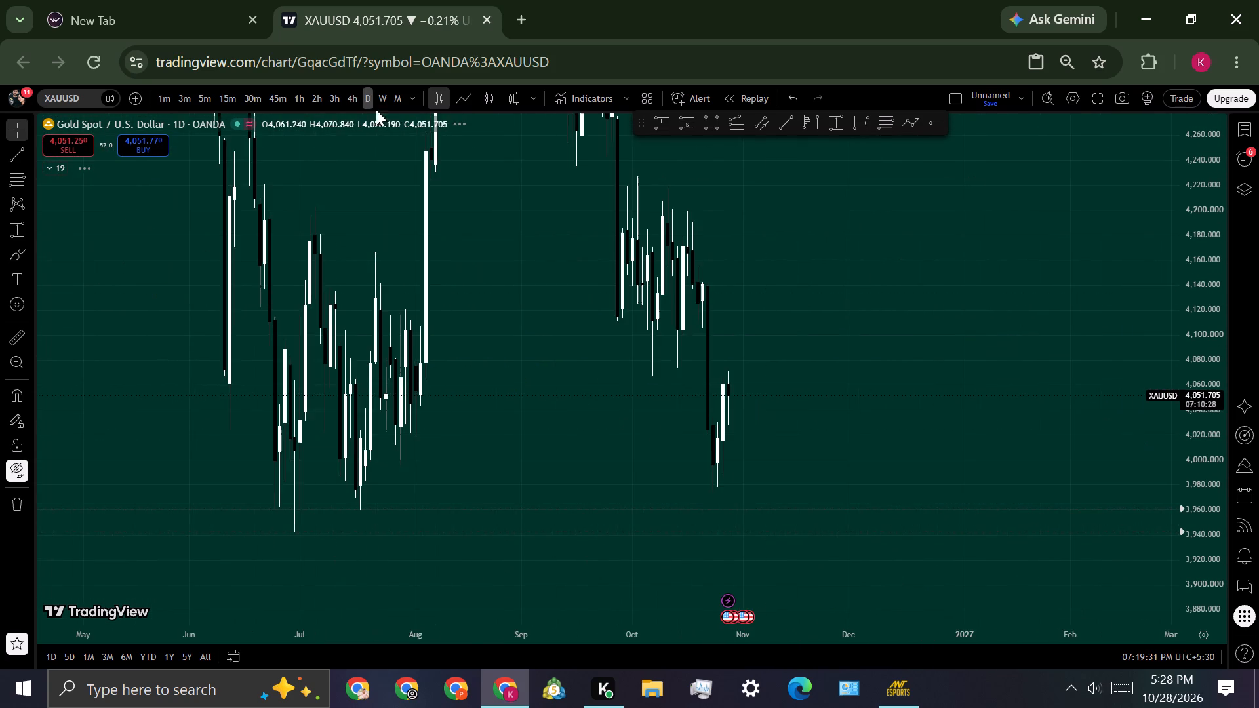
scroll(413, 354, "up", 4)
left_click_drag(810, 437, 772, 429)
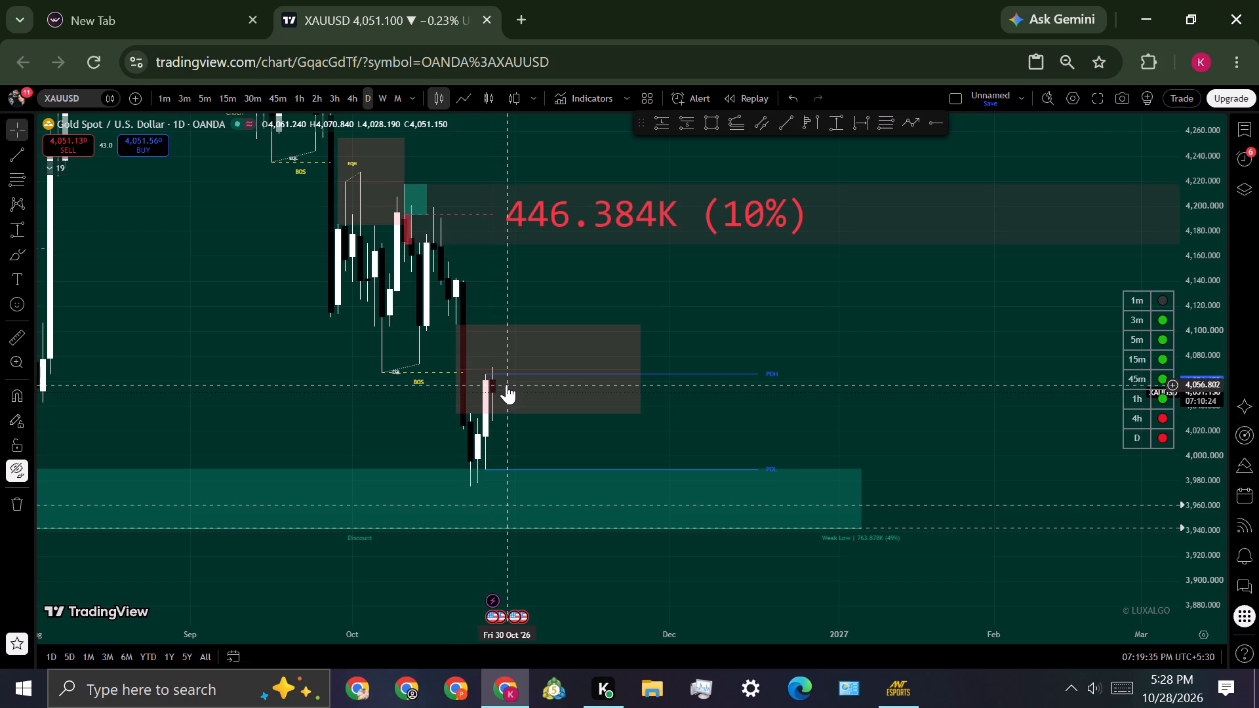
left_click(497, 380, "shift")
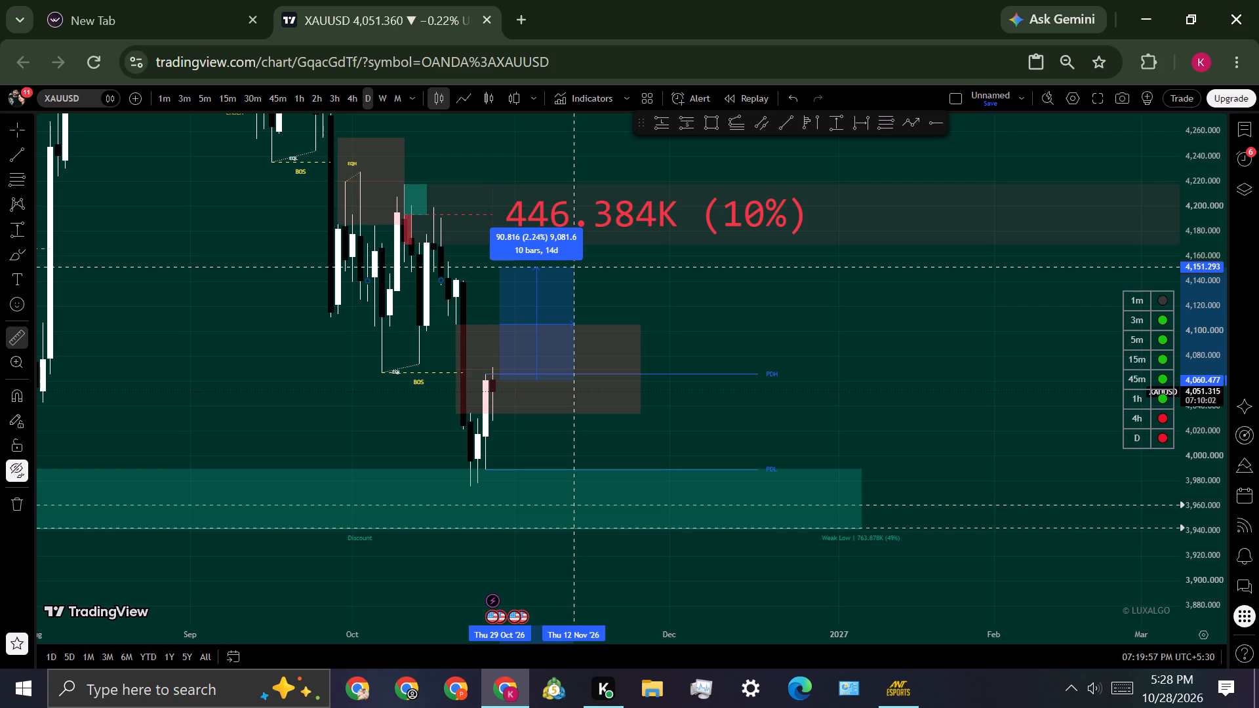
left_click(571, 267)
Measure a potential drop from about 4,050 to about 3,937, below the discount zone, ending on 9 November 2026.
scroll(1226, 383, "down", 2)
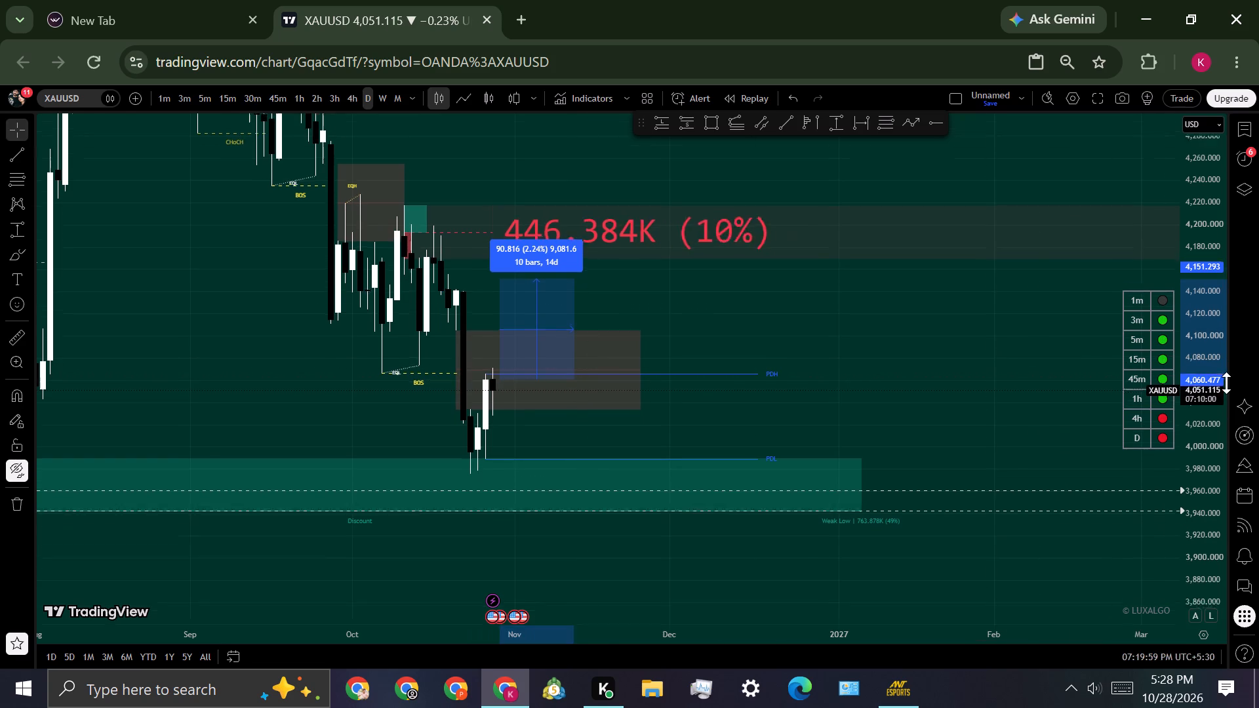
scroll(1226, 383, "down", 3)
scroll(1054, 410, "down", 3)
left_click_drag(913, 412, 781, 360)
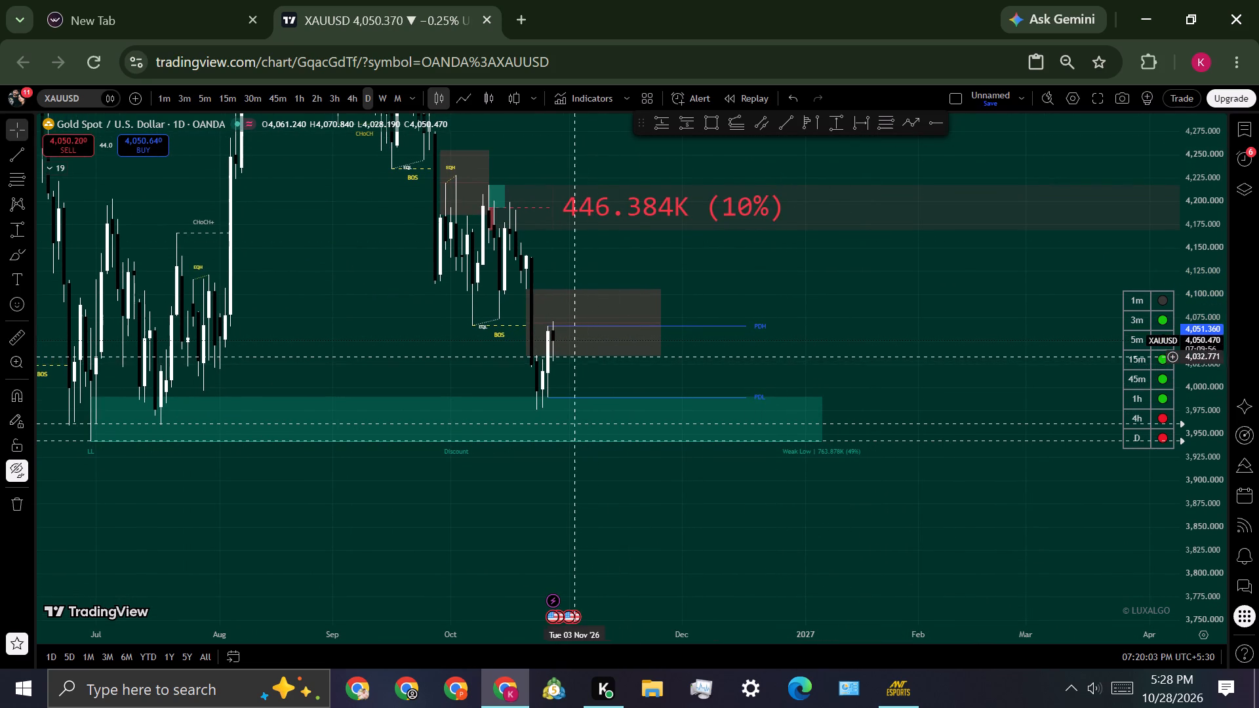
left_click(570, 341, "shift")
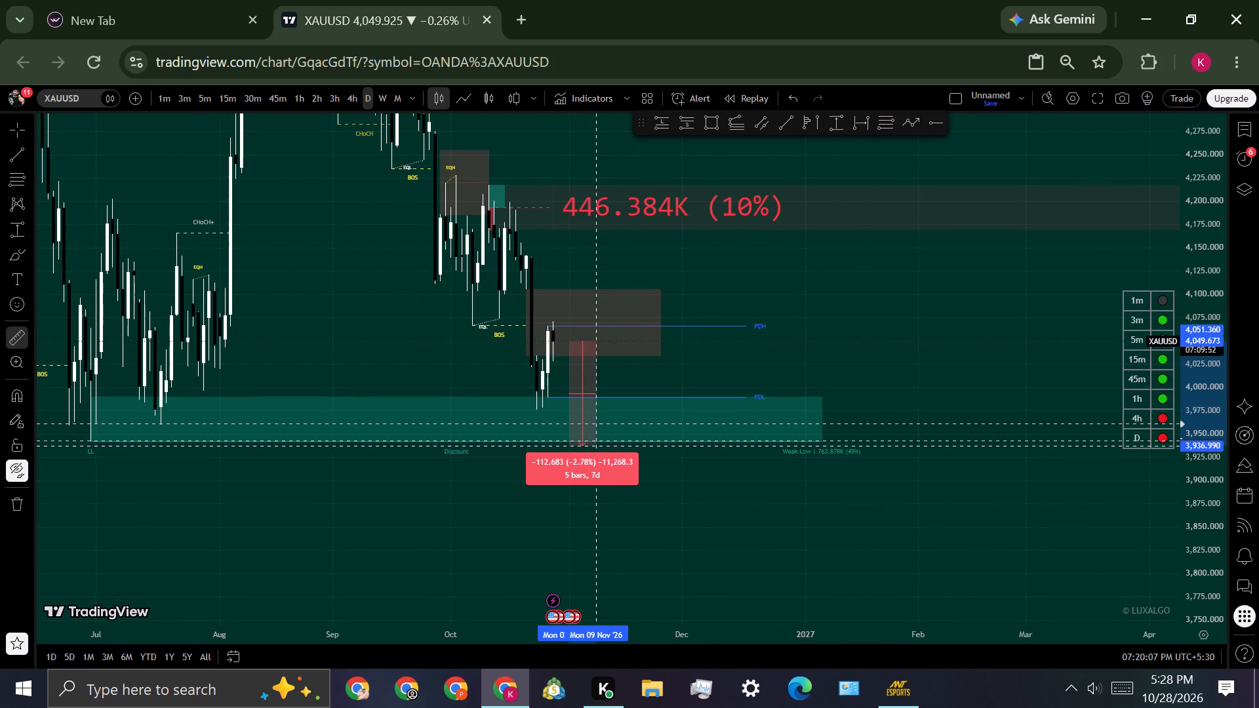
left_click(597, 446)
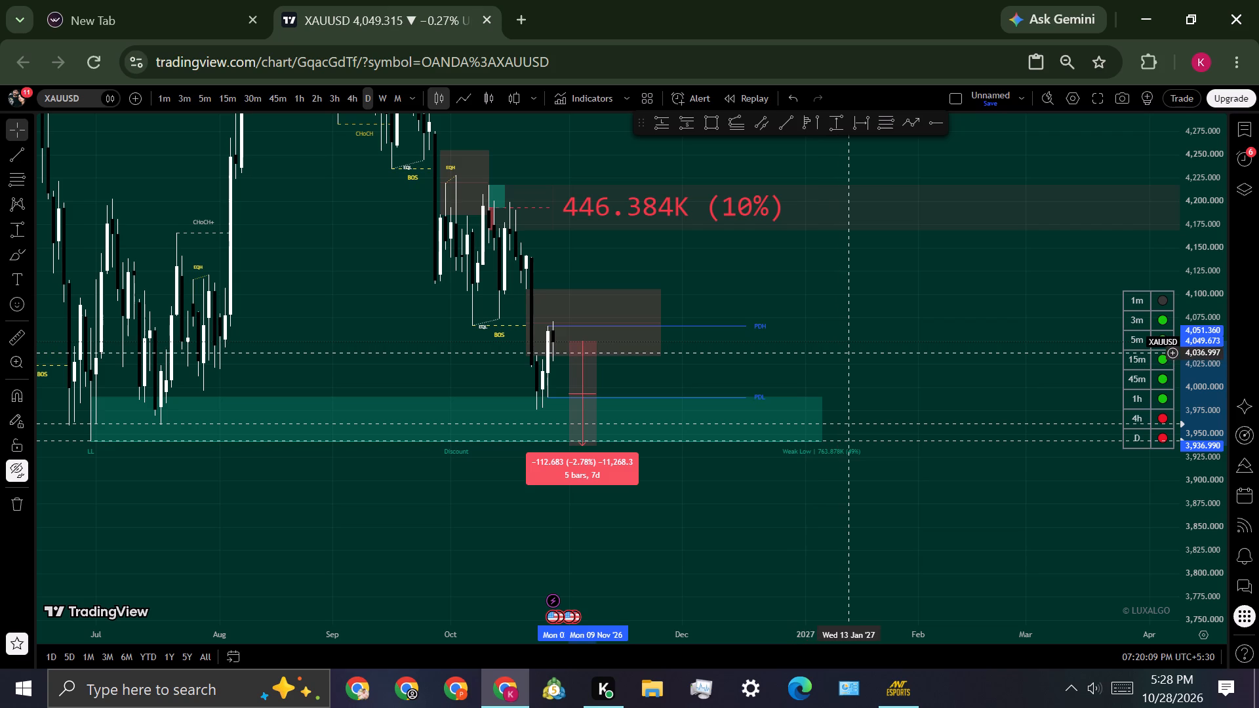